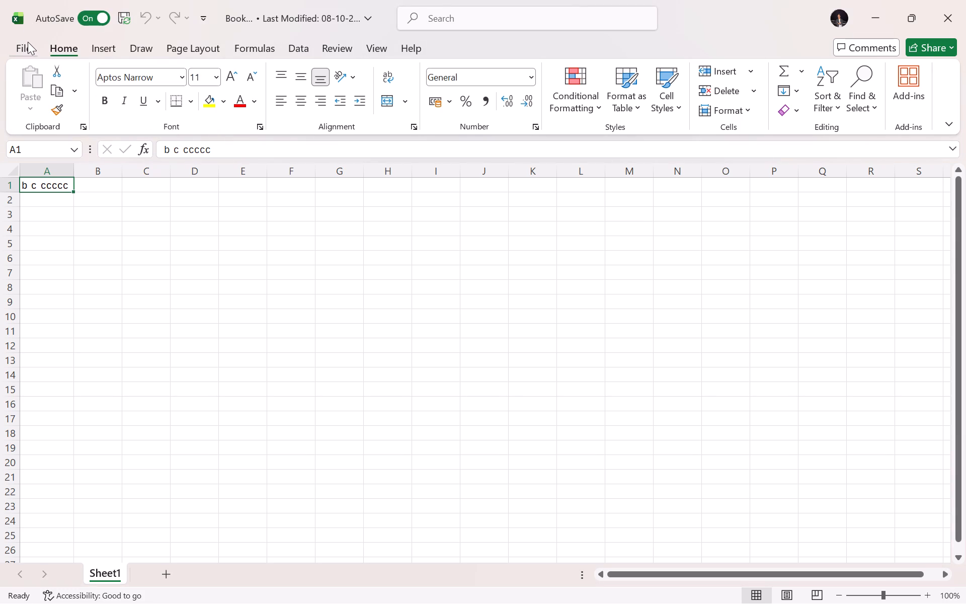
left_click(28, 42)
left_click(58, 143)
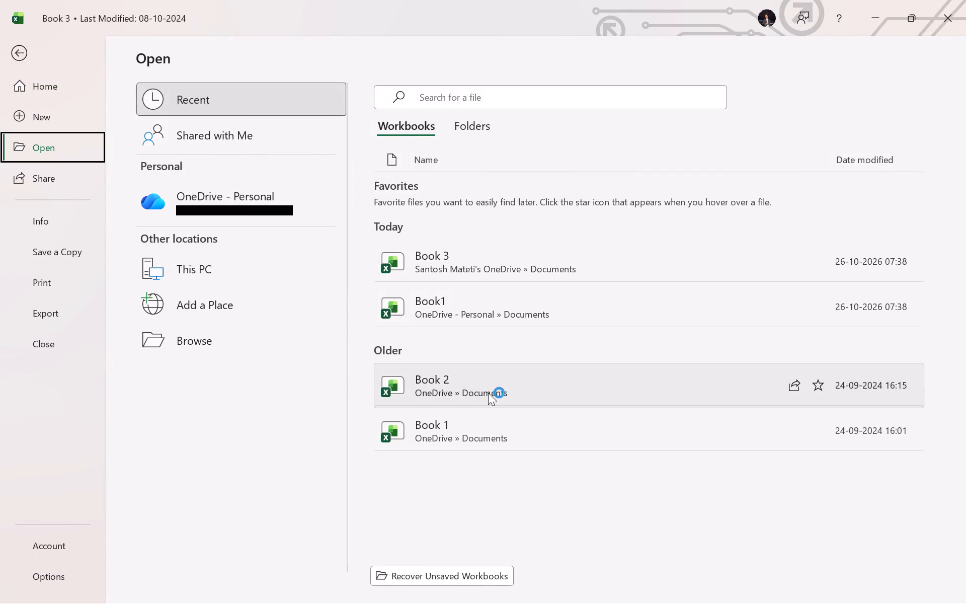
double_click(491, 317)
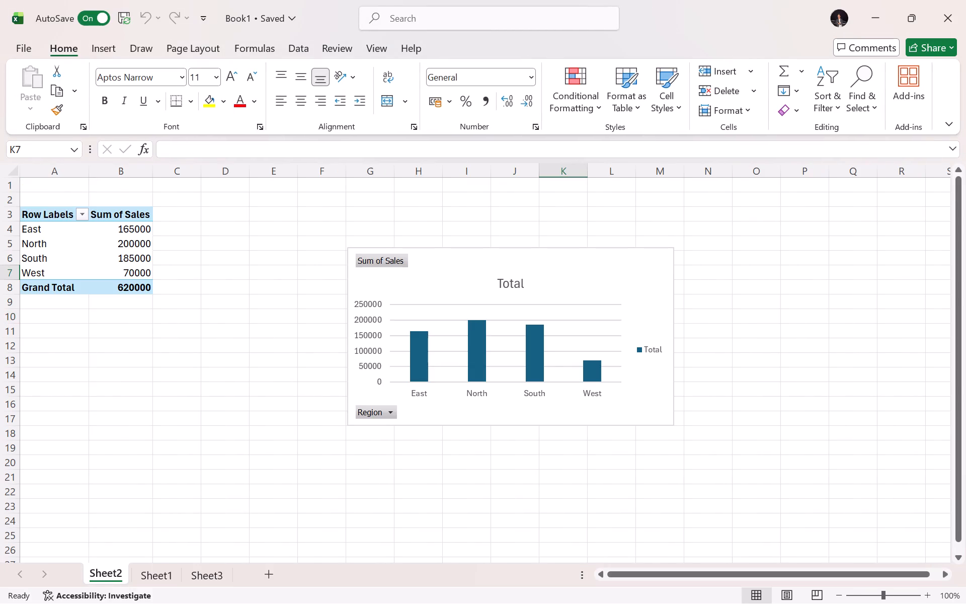
Examine the sales table on Sheet1 and the existing regional PivotTable and chart on Sheet2, ending on Sheet1.
left_click(172, 570)
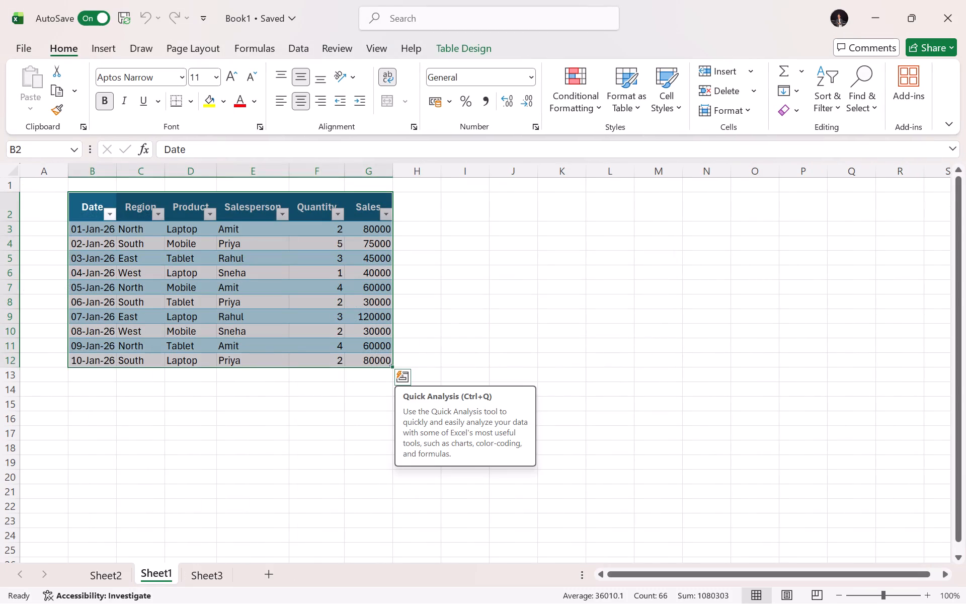
left_click(428, 297)
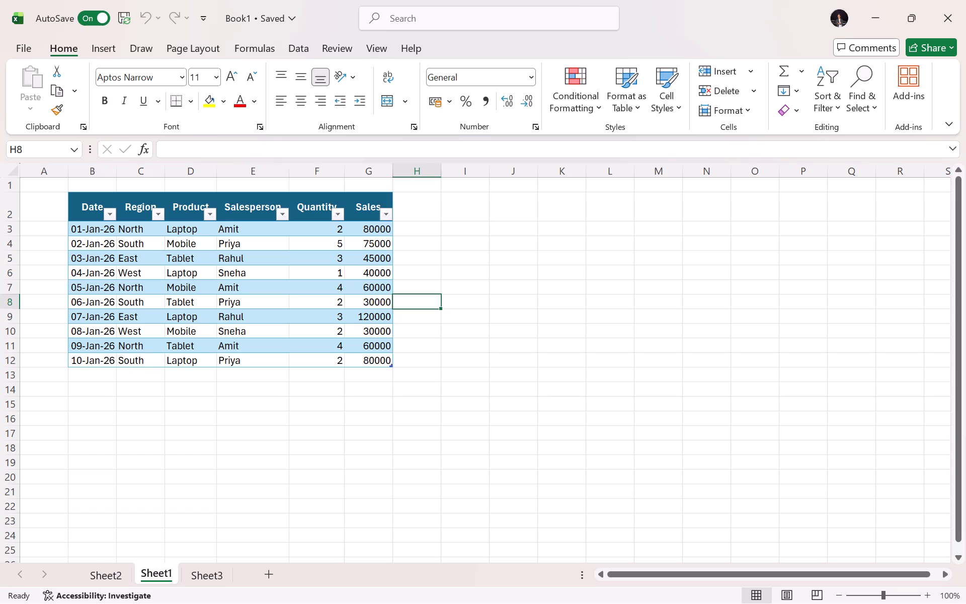
left_click(240, 260)
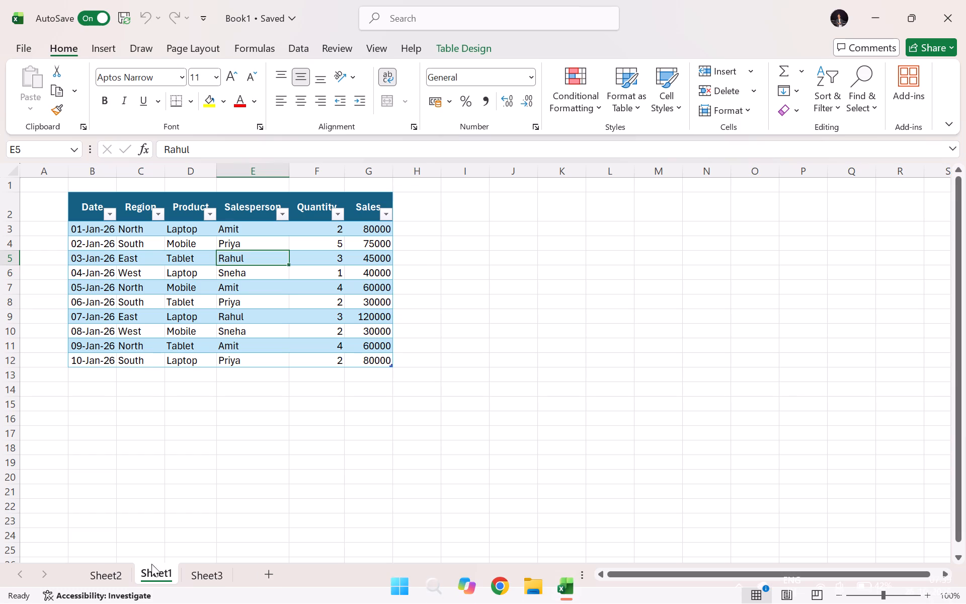
left_click(106, 580)
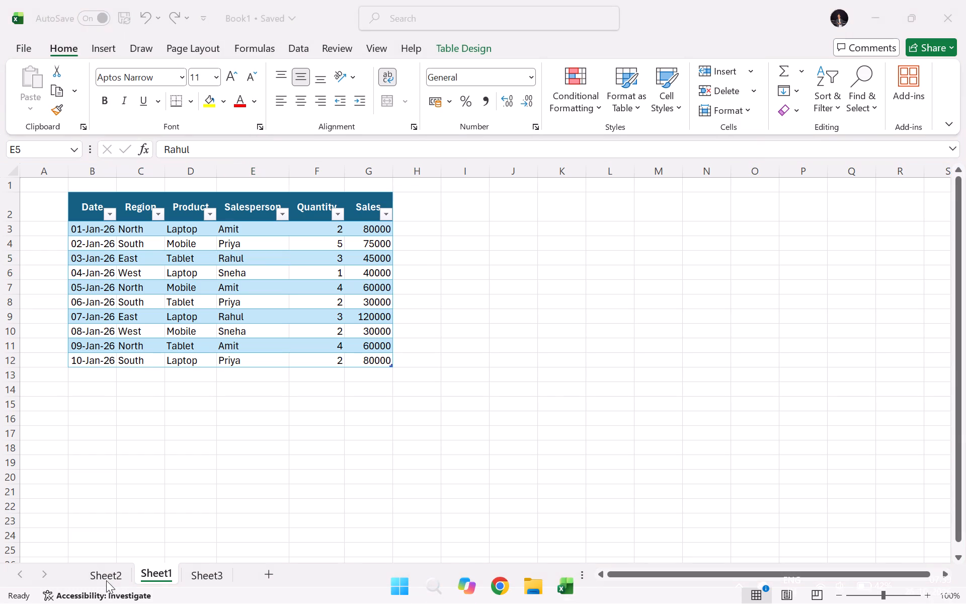
left_click(111, 572)
left_click(111, 572)
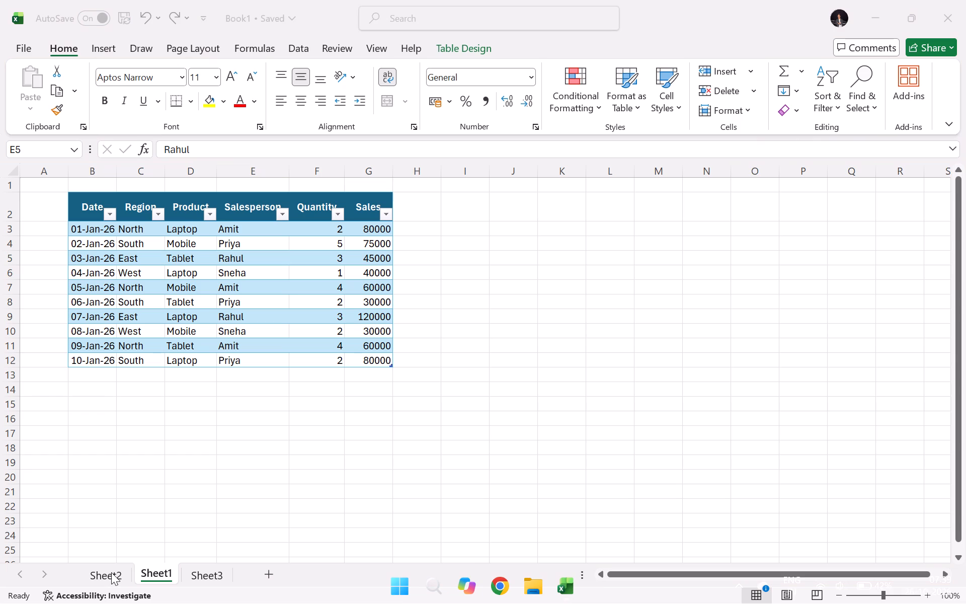
left_click(111, 572)
left_click(209, 570)
left_click(384, 426)
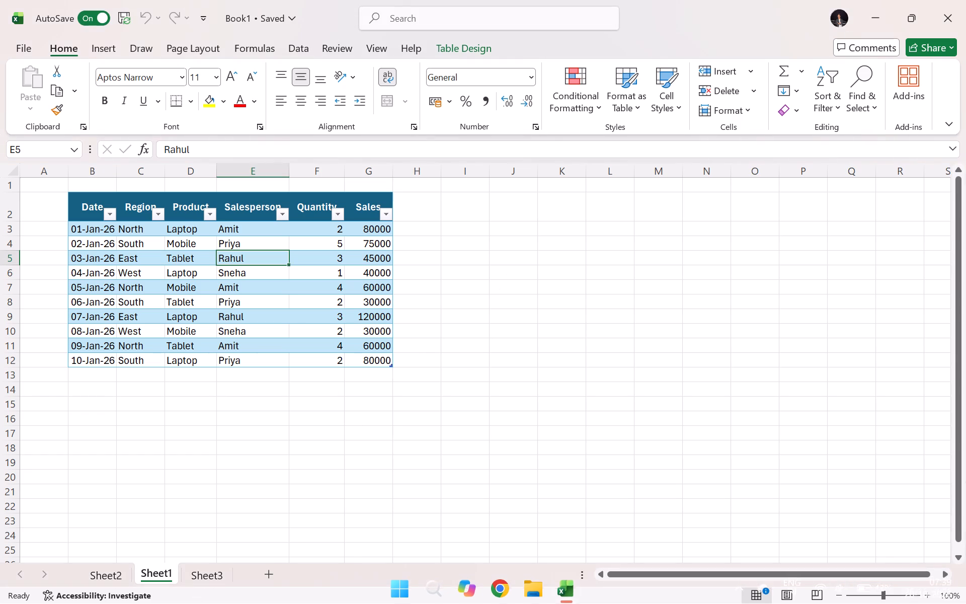
left_click(108, 581)
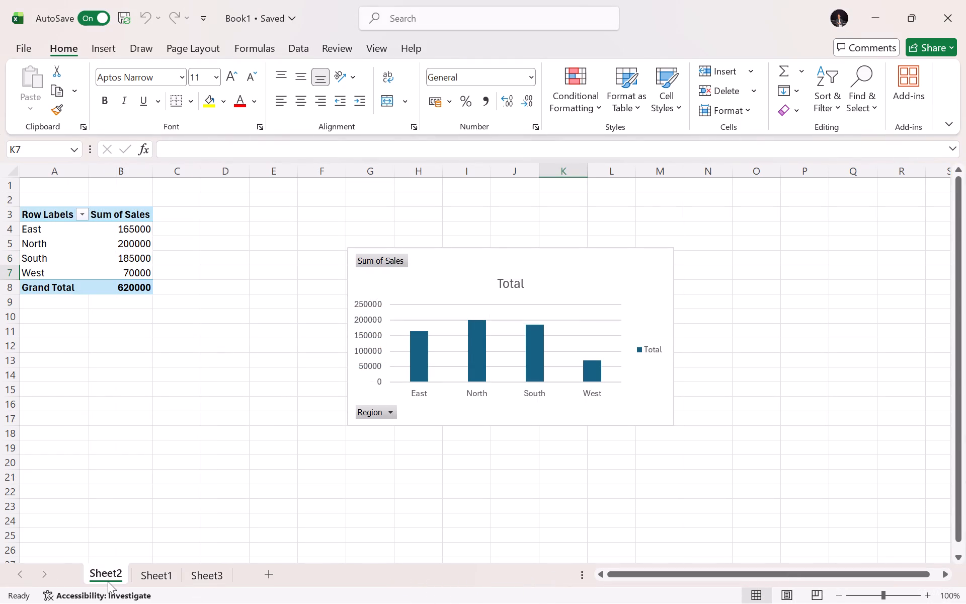
left_click(159, 575)
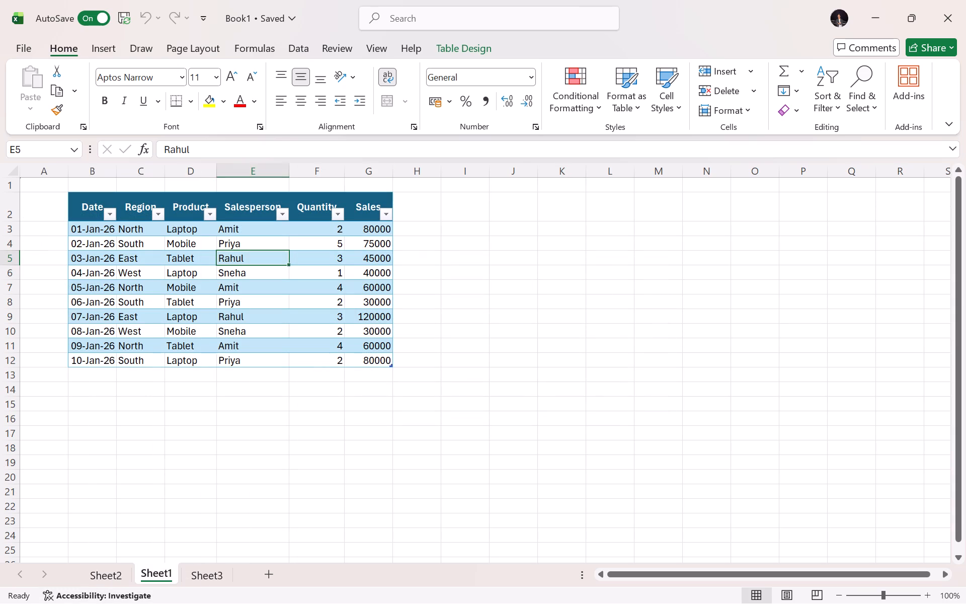
Insert a PivotTable based on the sales table, Table1, placed on a new worksheet.
left_click(260, 265)
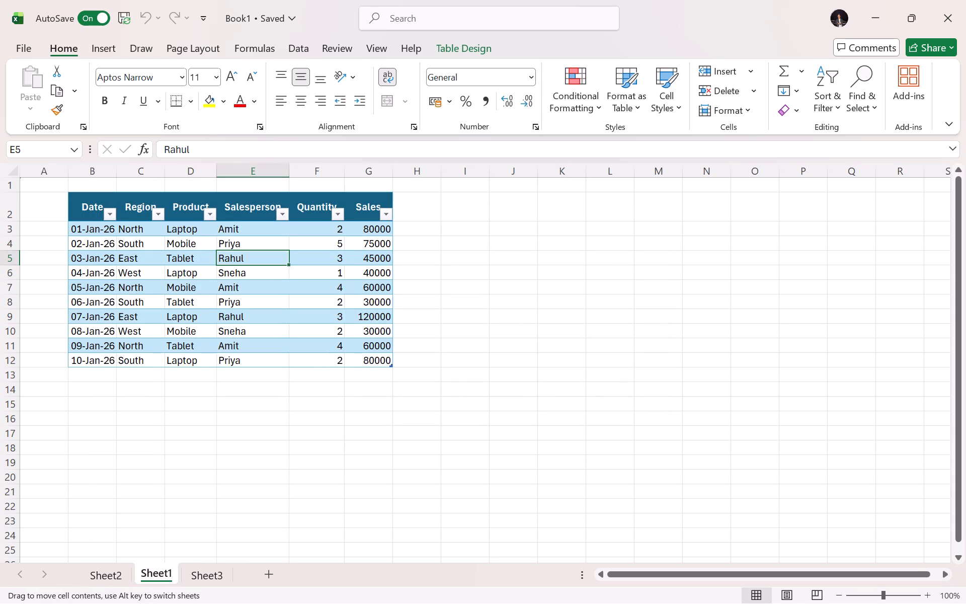
left_click(101, 47)
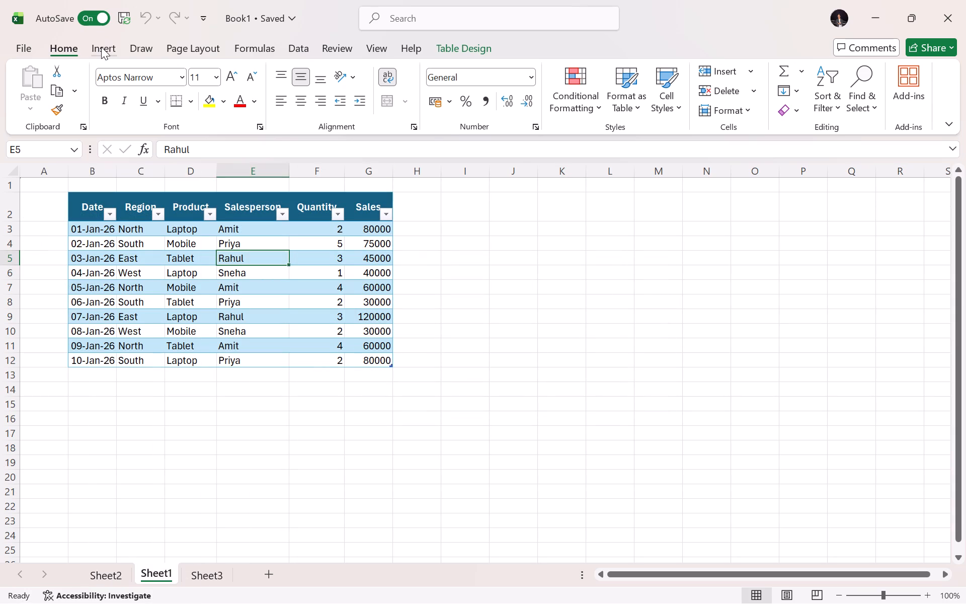
left_click(43, 74)
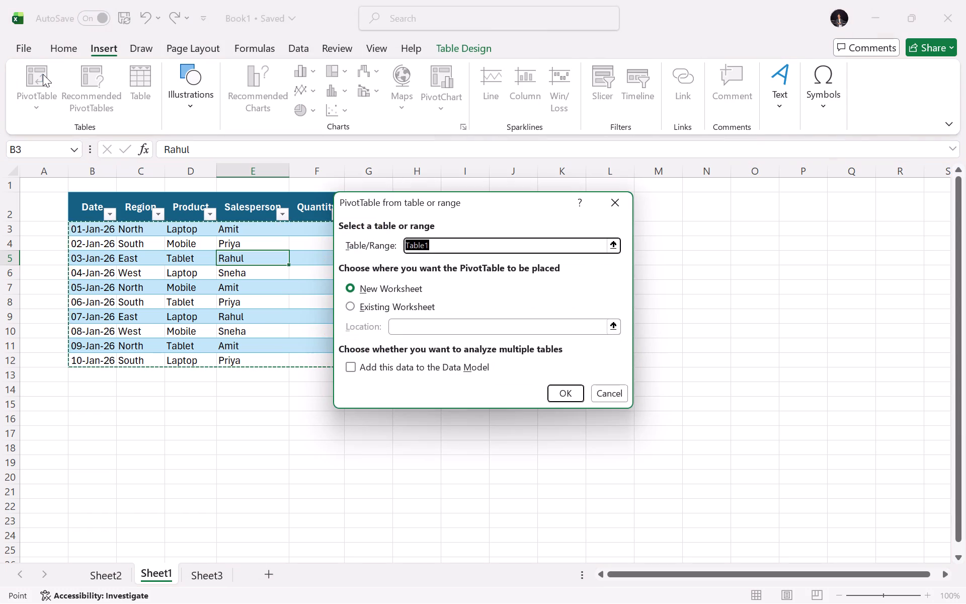
left_click(569, 399)
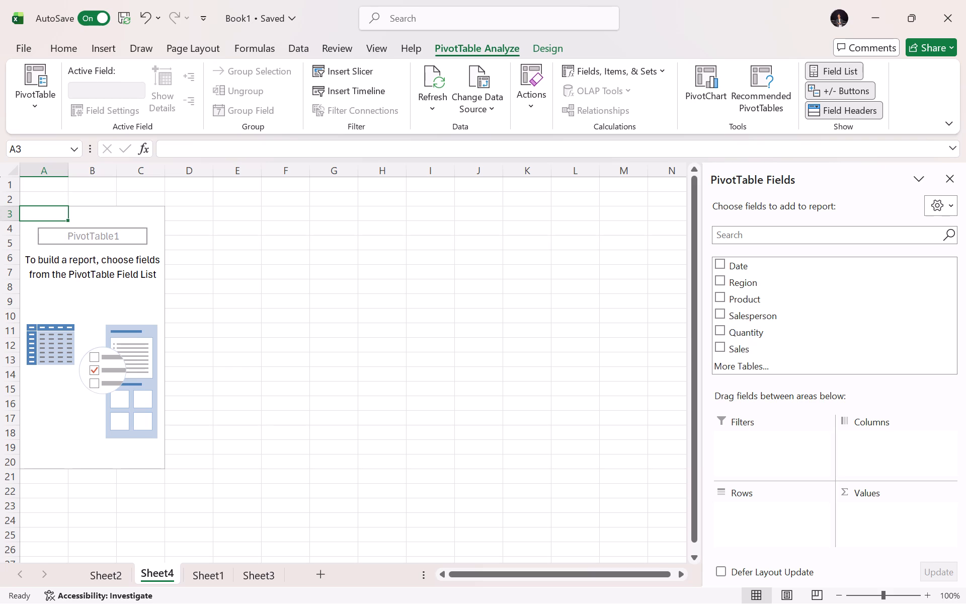
Build the PivotTable with Product in the Rows area and Sales summed in the Values area.
left_click_drag(803, 298, 770, 479)
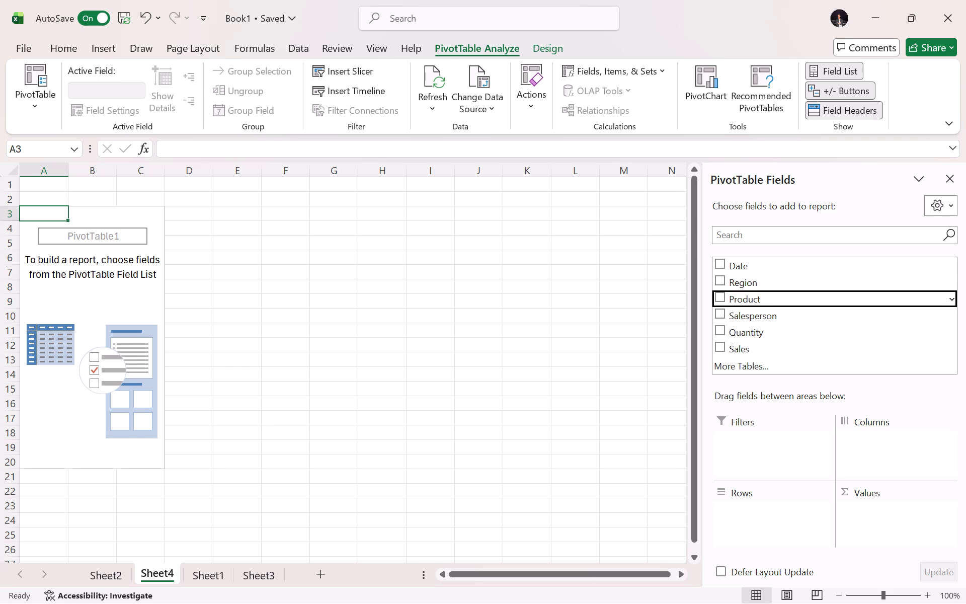
left_click_drag(770, 479, 756, 506)
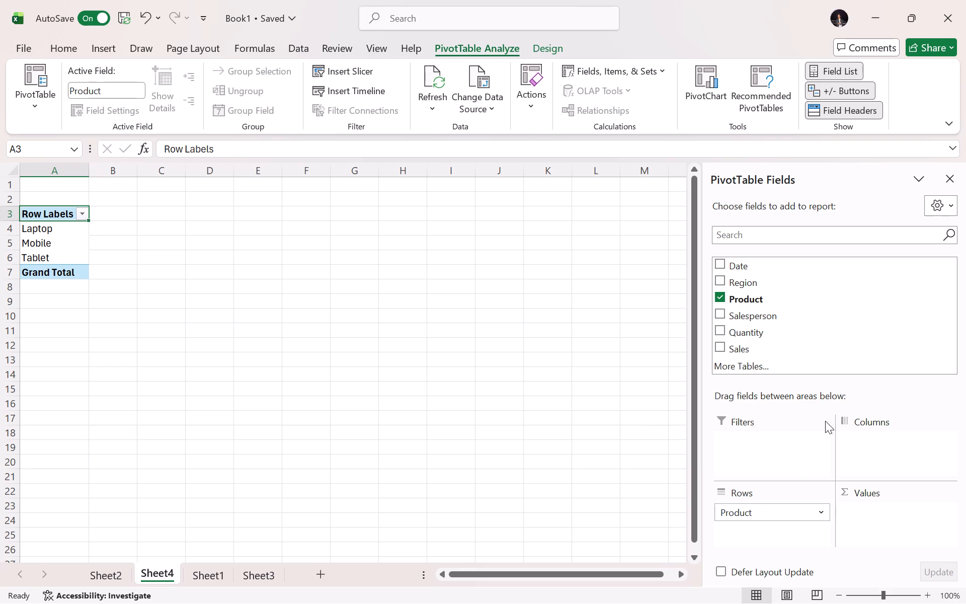
left_click_drag(770, 354, 779, 375)
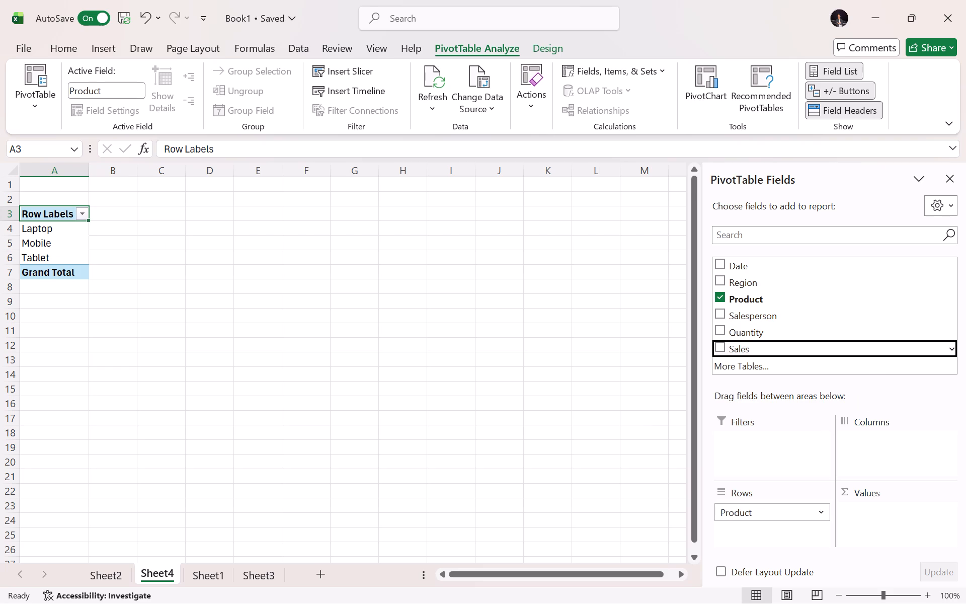
left_click_drag(779, 375, 872, 518)
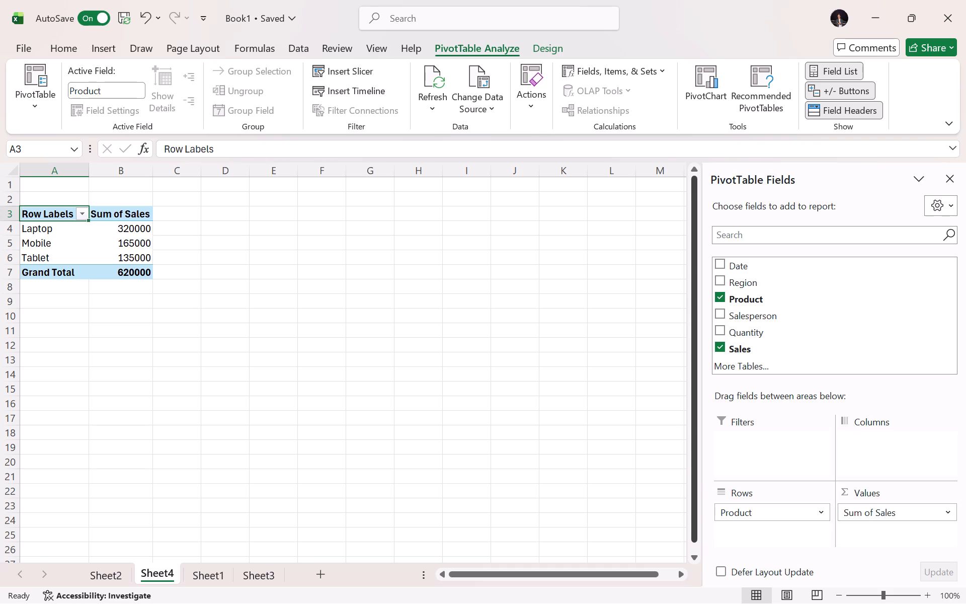
Insert a pie PivotChart of the sales by product from the new PivotTable, using Recommended Charts.
left_click(102, 240)
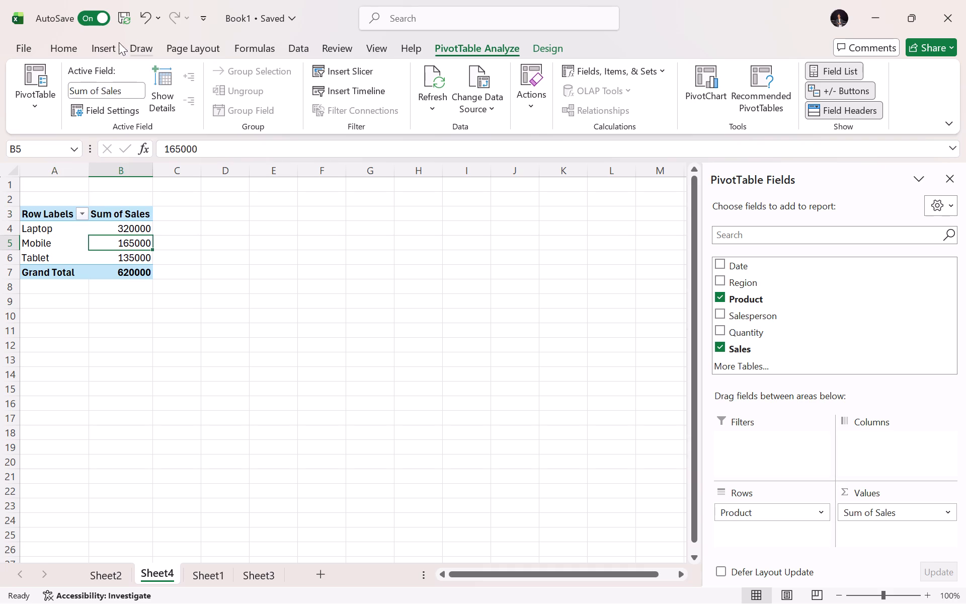
left_click(110, 44)
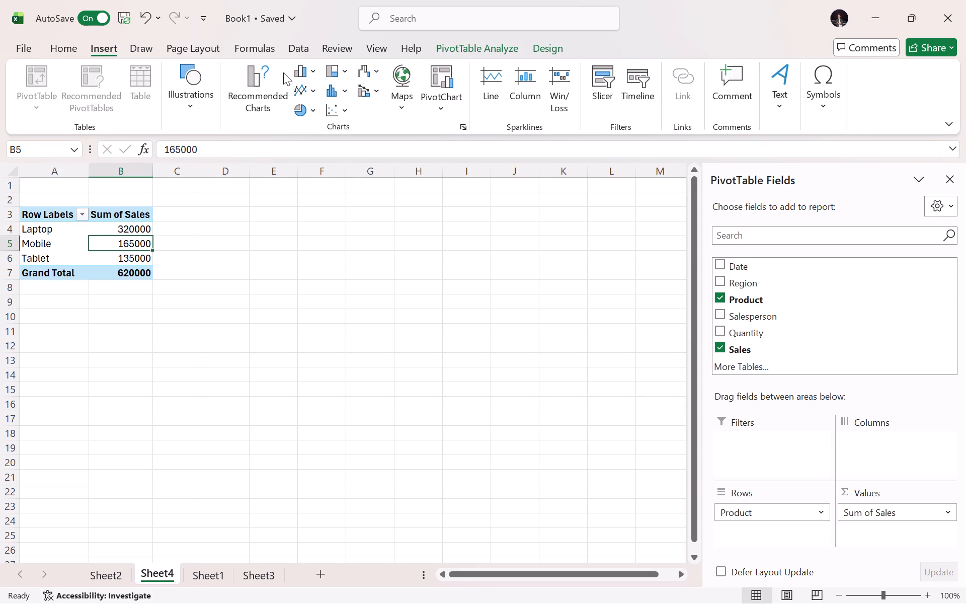
left_click(264, 86)
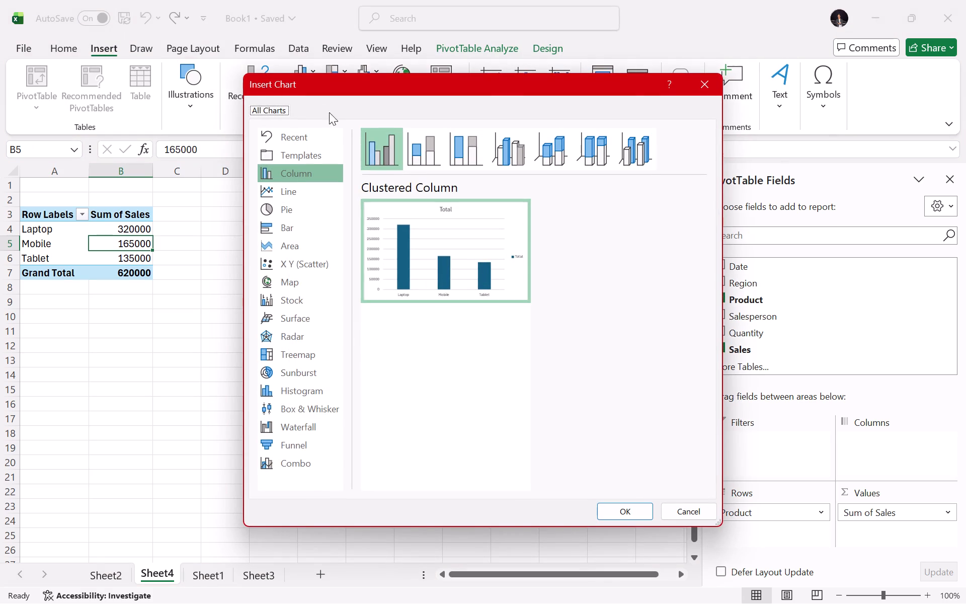
Choose the standard Pie chart type and insert it as the PivotChart of sales by product.
left_click_drag(278, 112, 324, 106)
left_click_drag(324, 106, 298, 204)
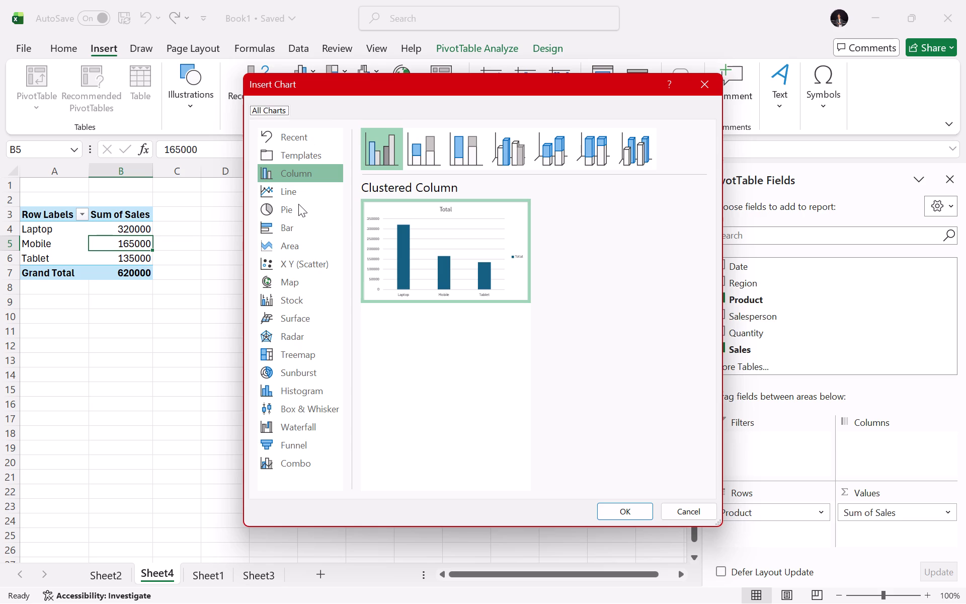
left_click_drag(298, 204, 299, 199)
left_click(302, 203)
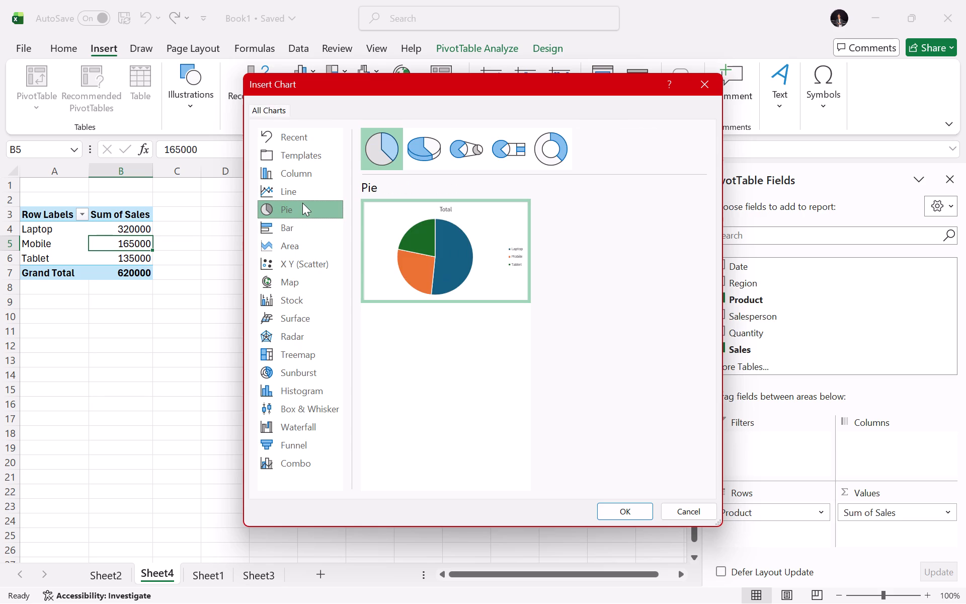
left_click(617, 504)
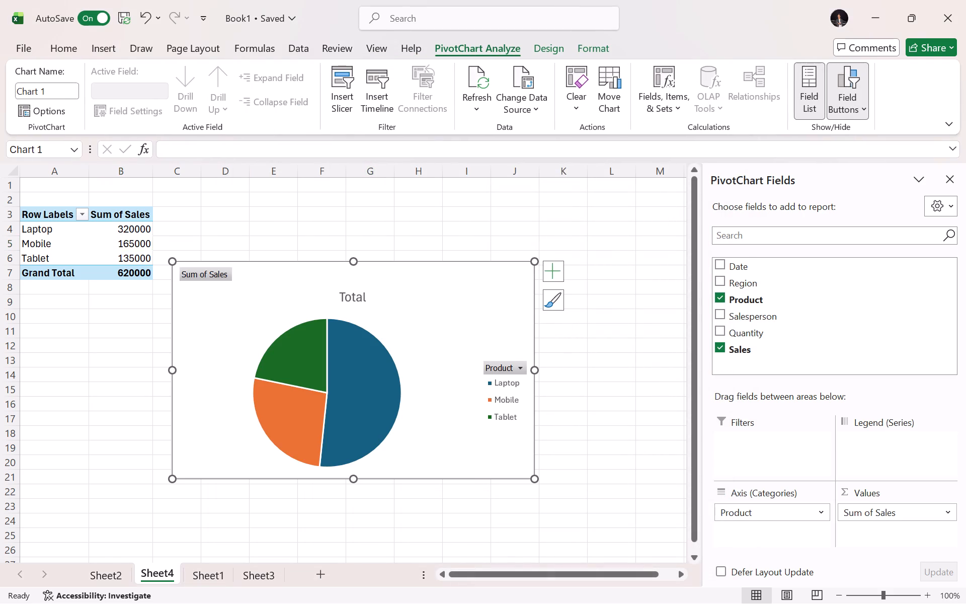
Move the pie's plot area up inside the chart so that it overlaps the Total title.
left_click_drag(381, 331, 391, 283)
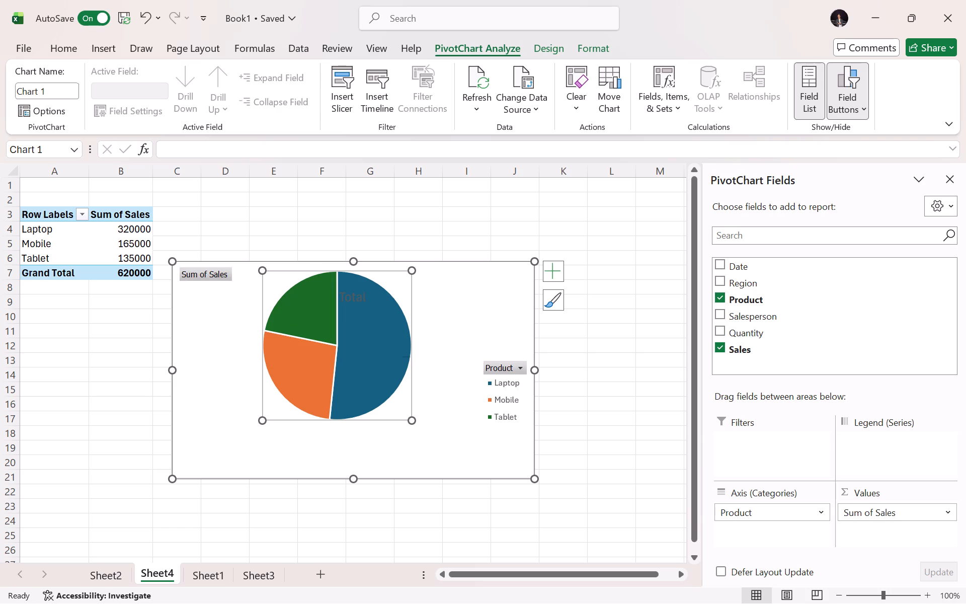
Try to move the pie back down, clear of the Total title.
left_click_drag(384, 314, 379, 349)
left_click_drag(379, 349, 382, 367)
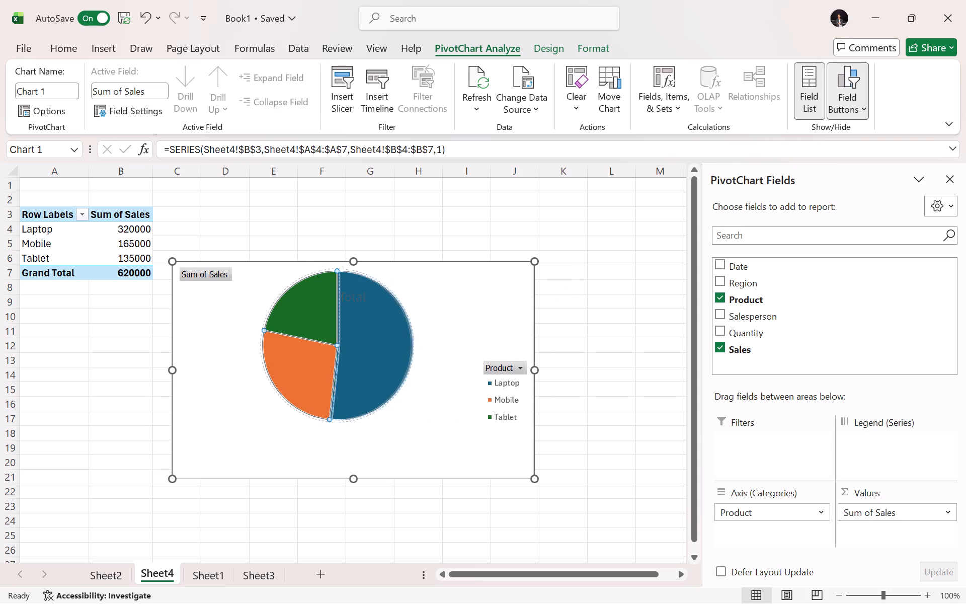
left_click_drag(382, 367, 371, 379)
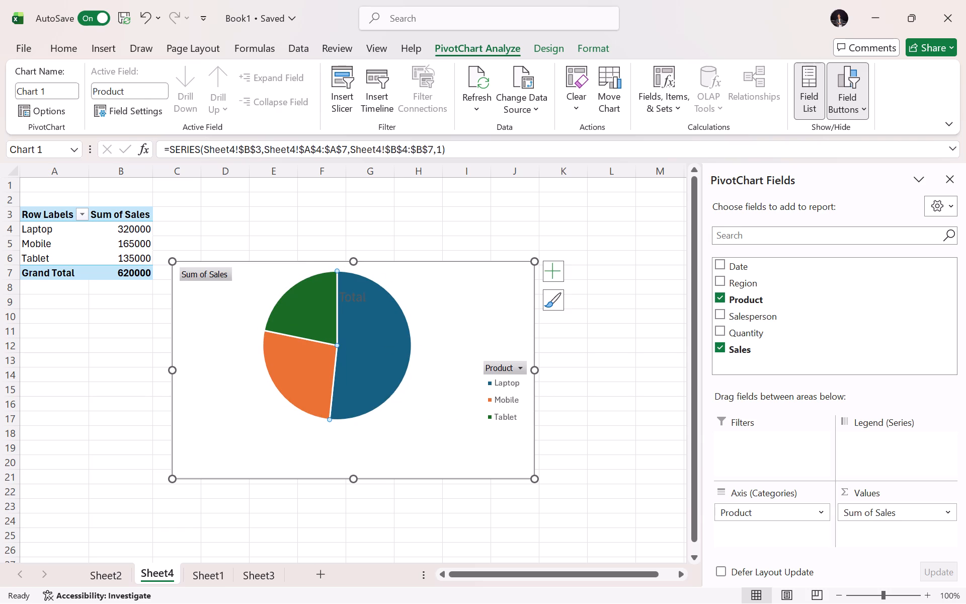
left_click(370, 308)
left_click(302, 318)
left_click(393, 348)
Open the data point formatting options for the Laptop slice and dismiss the incoming message notification.
double_click(349, 344)
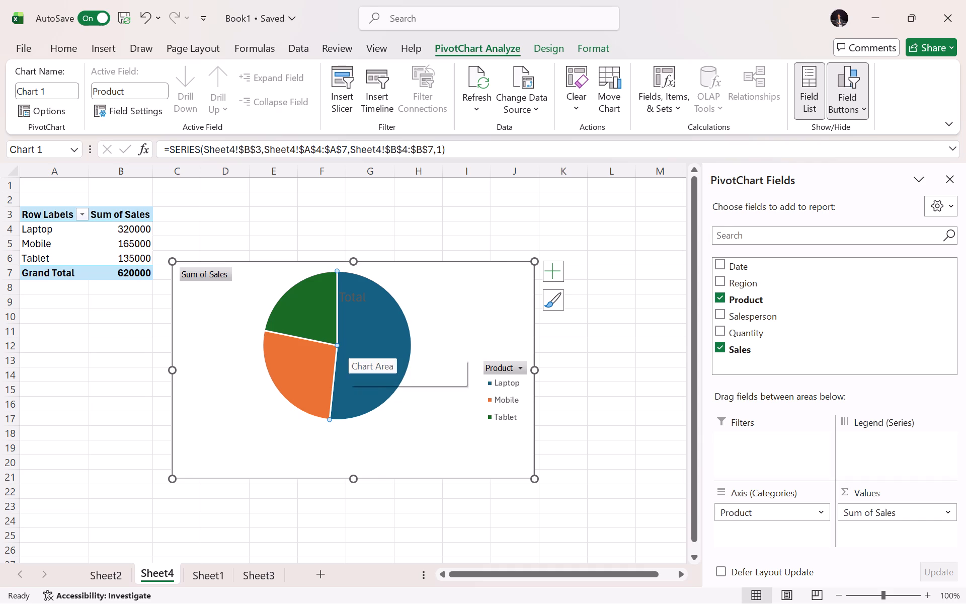
left_click(337, 343)
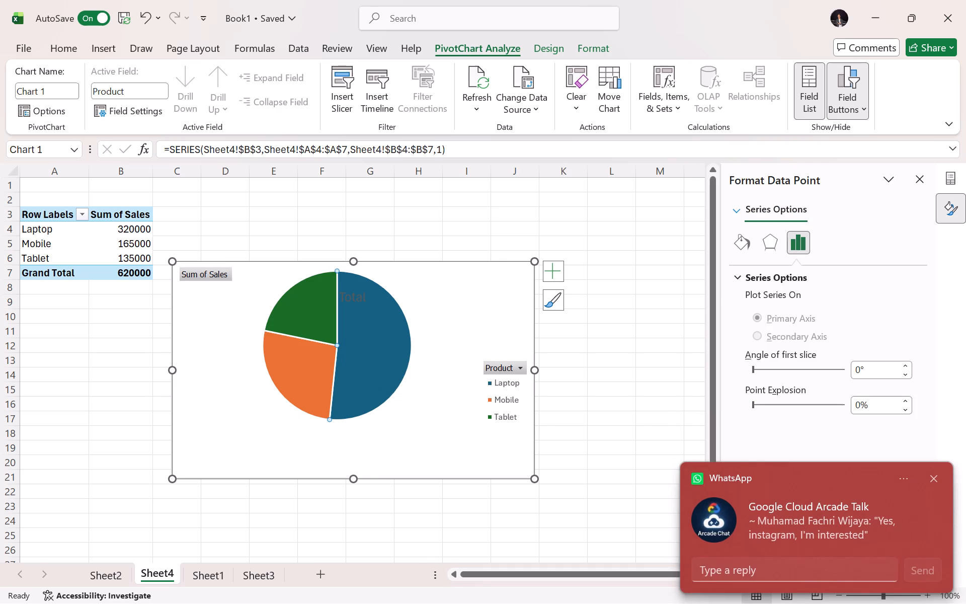
left_click(341, 375)
left_click_drag(341, 375, 440, 413)
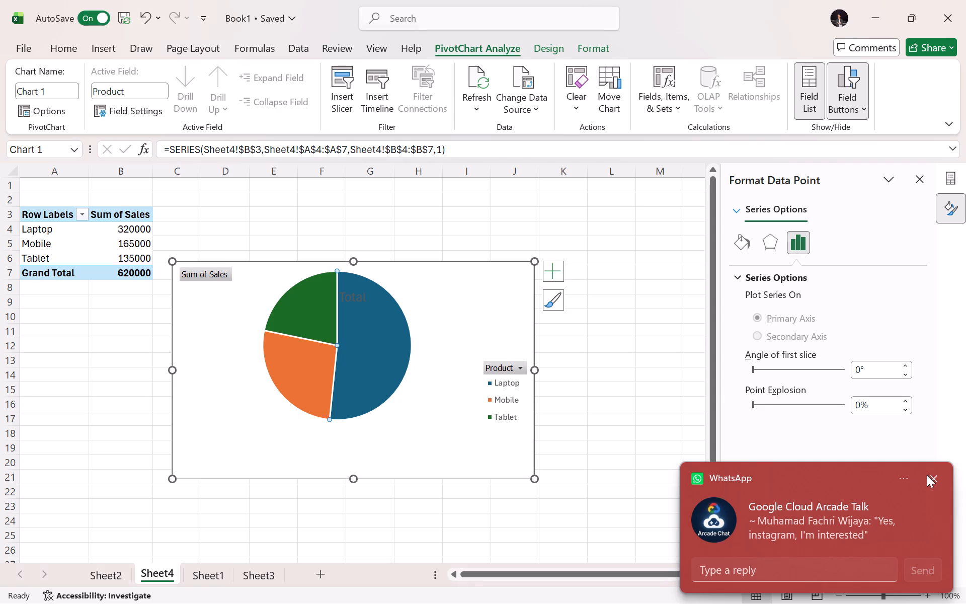
left_click(927, 475)
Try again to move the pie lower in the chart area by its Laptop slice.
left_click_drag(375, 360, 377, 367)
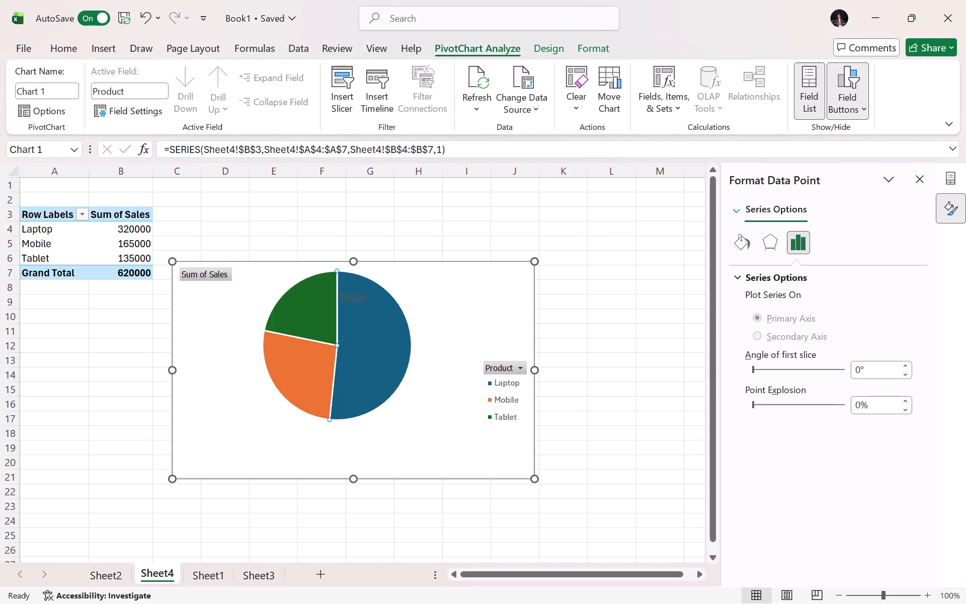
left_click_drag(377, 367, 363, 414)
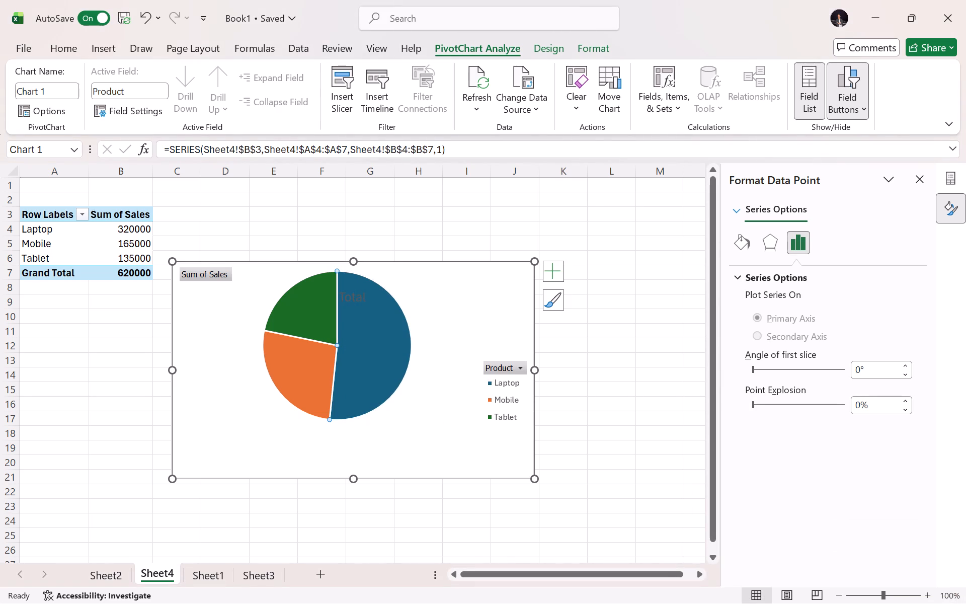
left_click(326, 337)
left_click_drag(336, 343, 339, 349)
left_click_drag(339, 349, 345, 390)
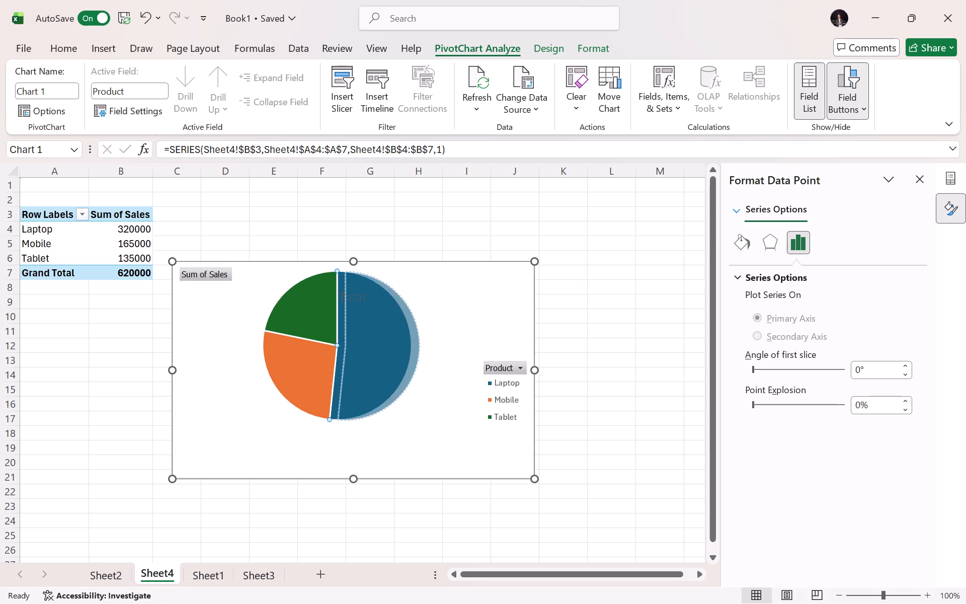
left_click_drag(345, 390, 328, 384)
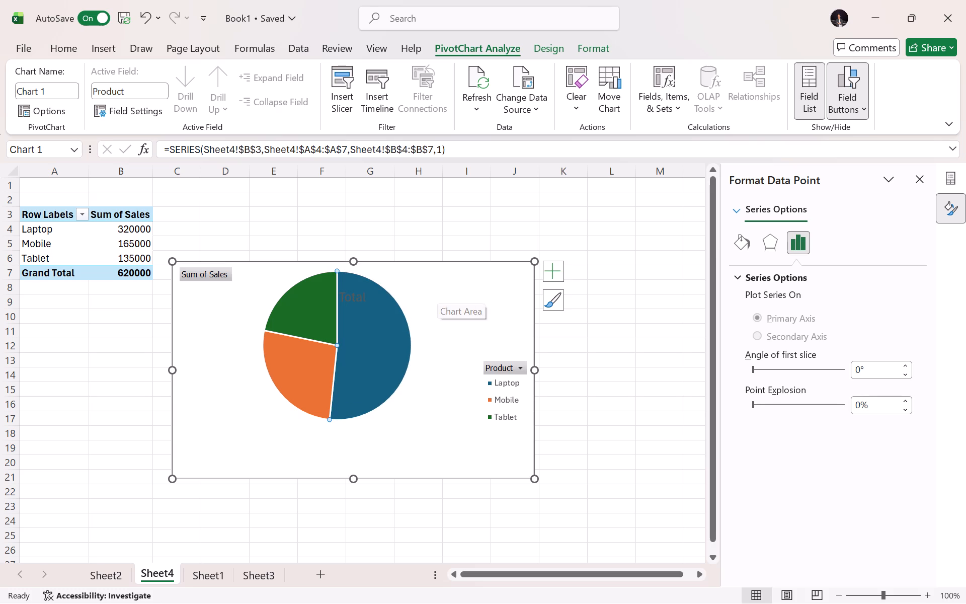
Make the chart about one row taller by extending its upper edge.
left_click_drag(355, 263, 352, 245)
Separate the pie slices with a pie explosion of about 2%, and pull the Mobile slice out to about 25%.
left_click_drag(361, 309, 372, 384)
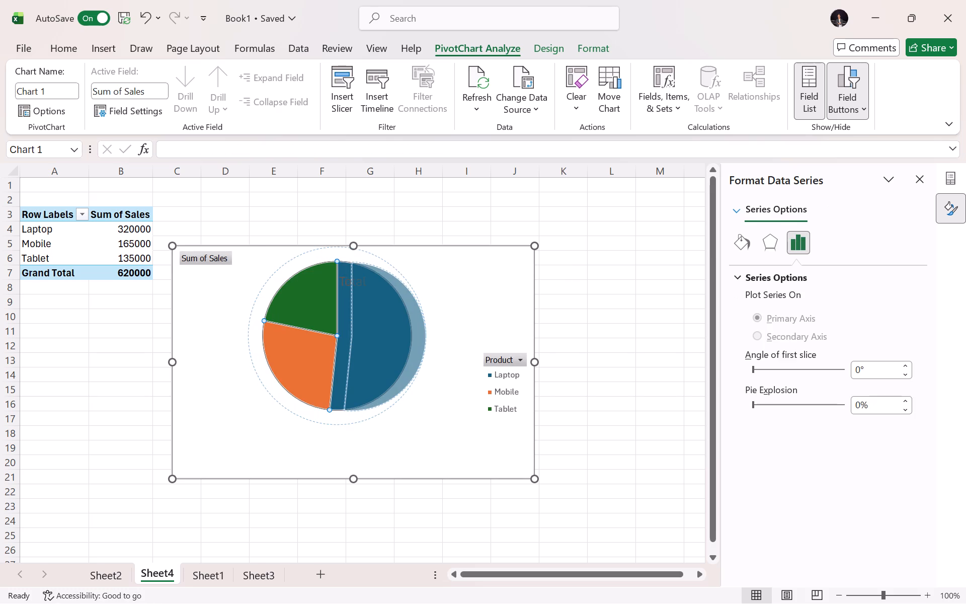
left_click_drag(372, 384, 356, 448)
left_click_drag(353, 371, 347, 370)
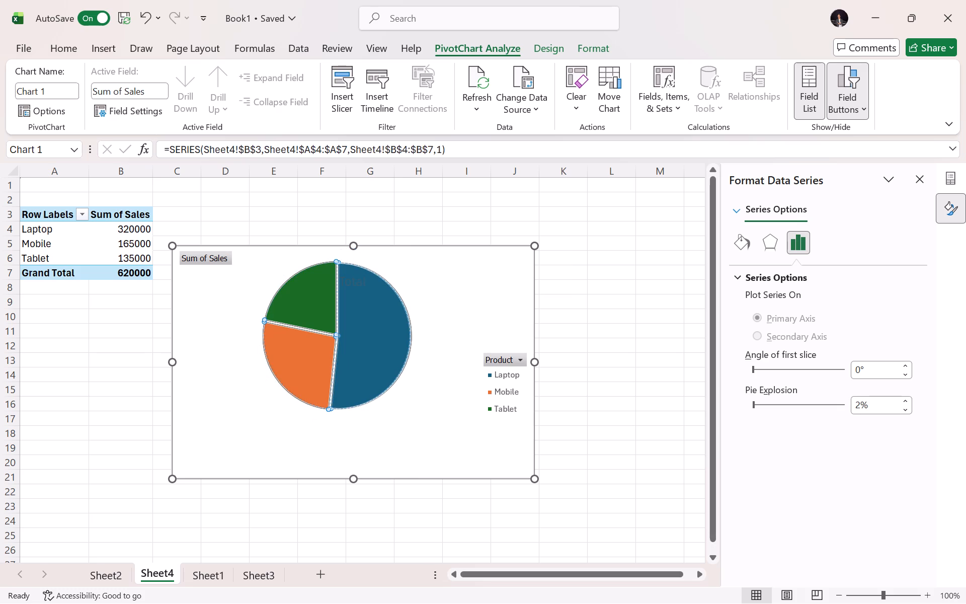
left_click_drag(347, 370, 330, 370)
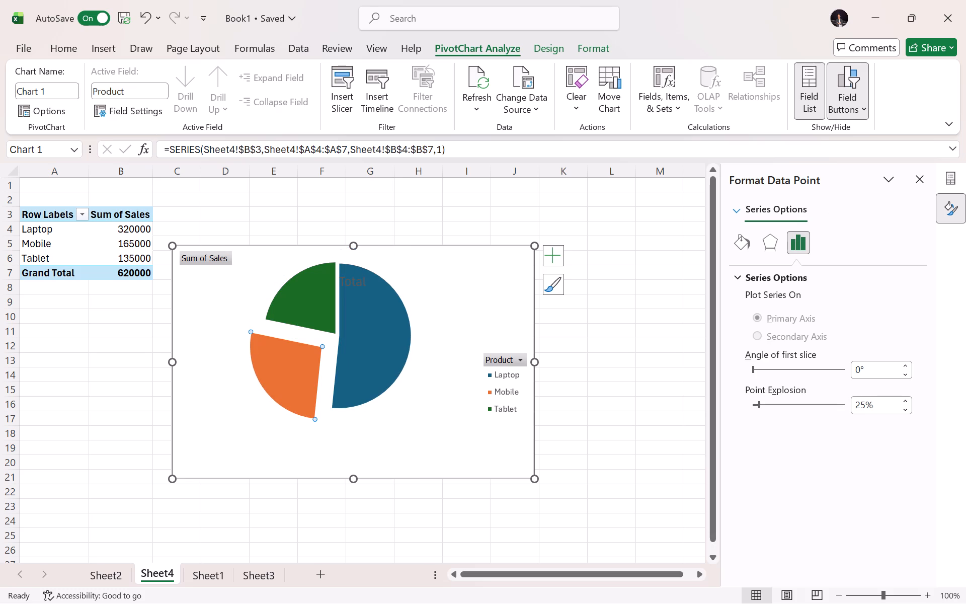
Pull the Mobile and Laptop slices back into the pie so each has a point explosion of 0%.
left_click_drag(282, 379, 303, 366)
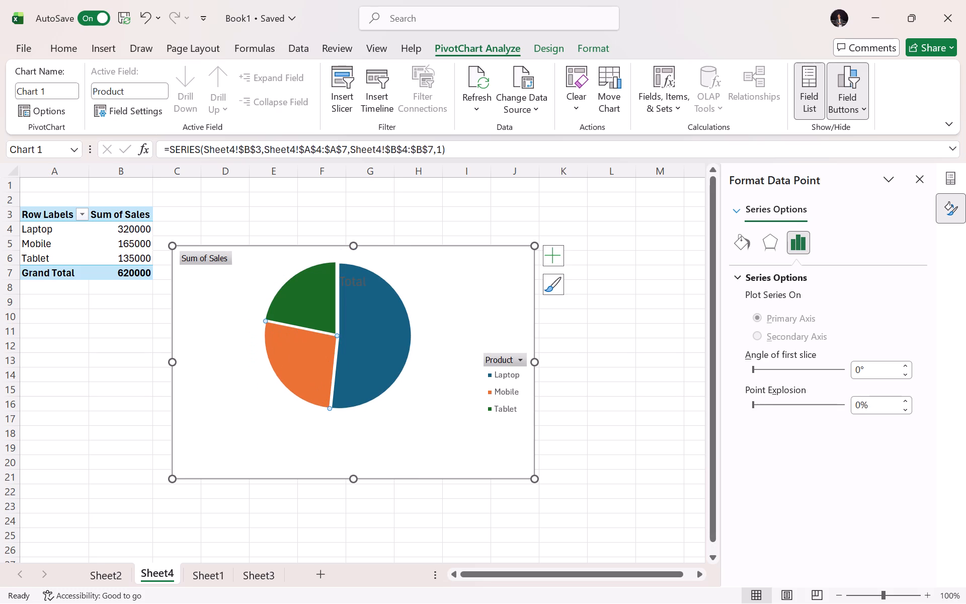
left_click_drag(348, 307, 338, 307)
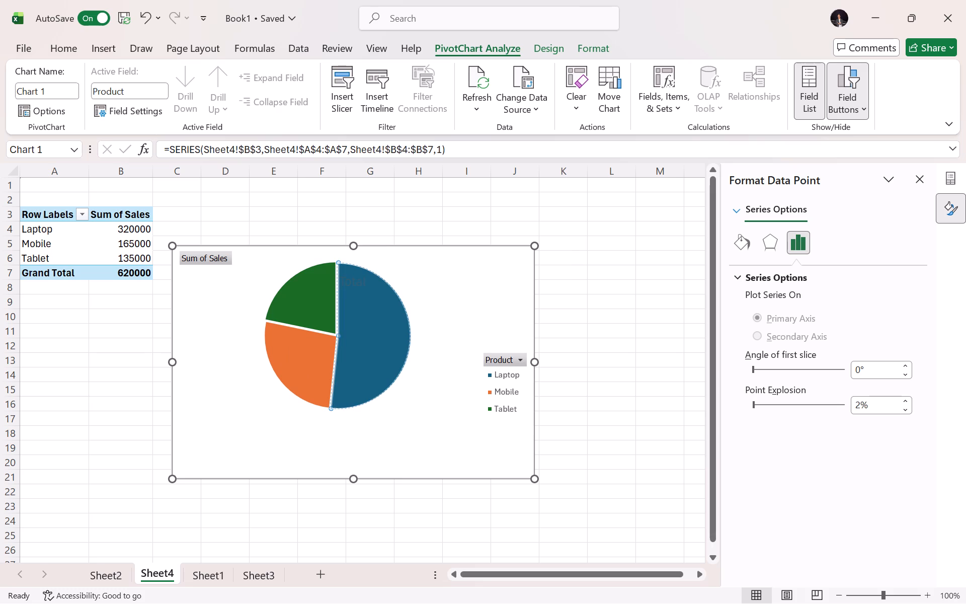
left_click_drag(338, 307, 334, 307)
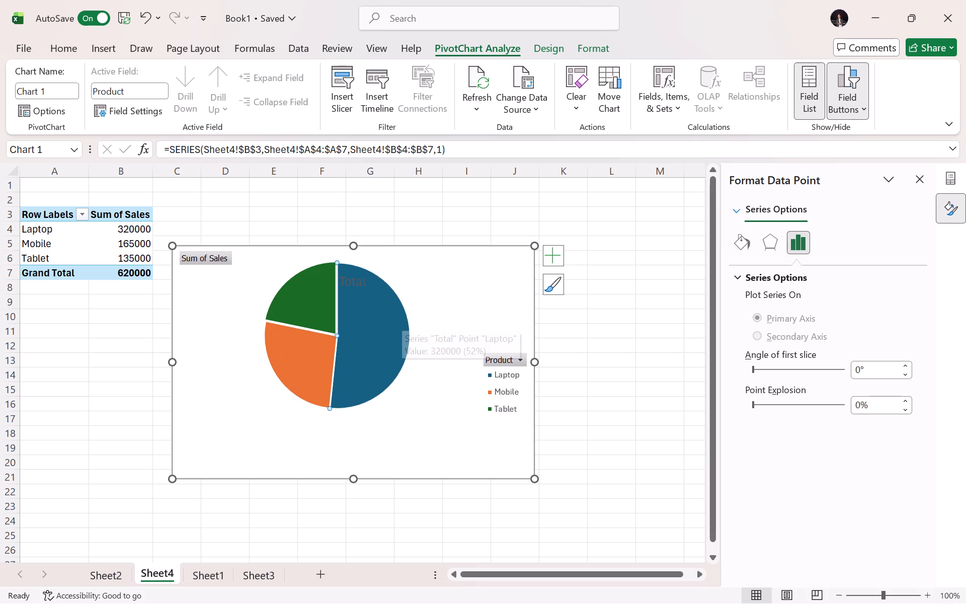
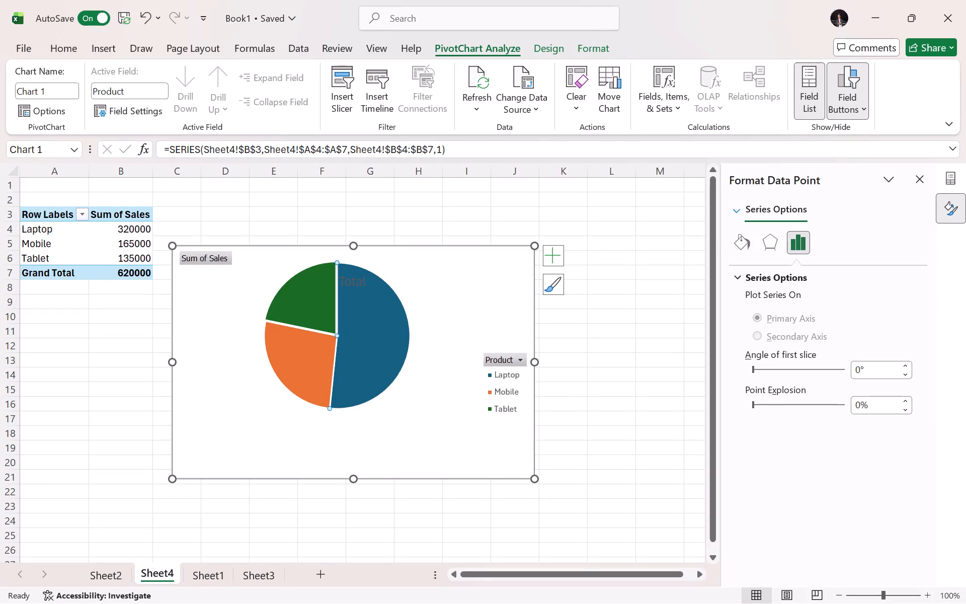
Insert another PivotTable based on the sales table on Sheet1, placed on a new worksheet.
left_click(210, 564)
left_click(227, 264)
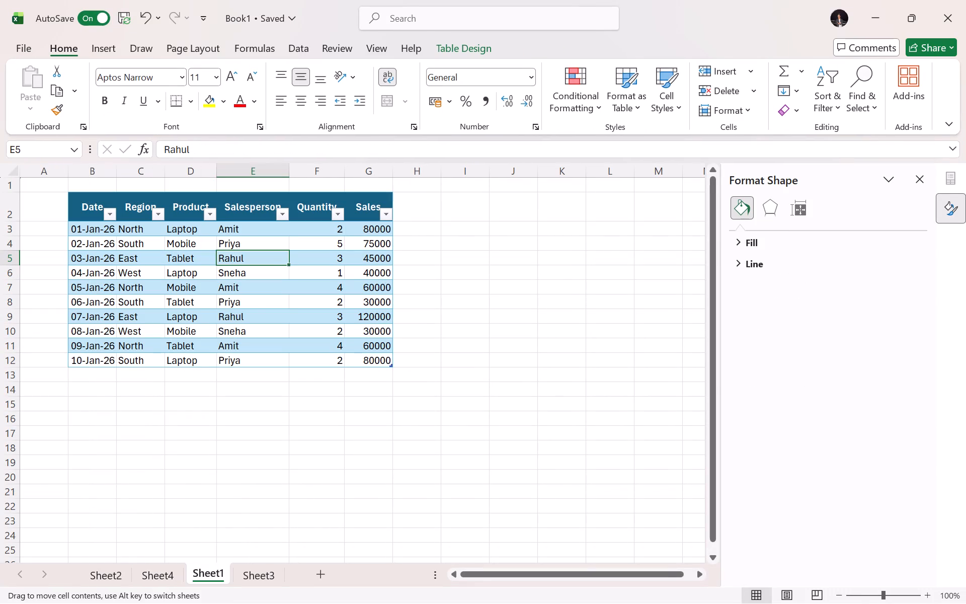
left_click(93, 51)
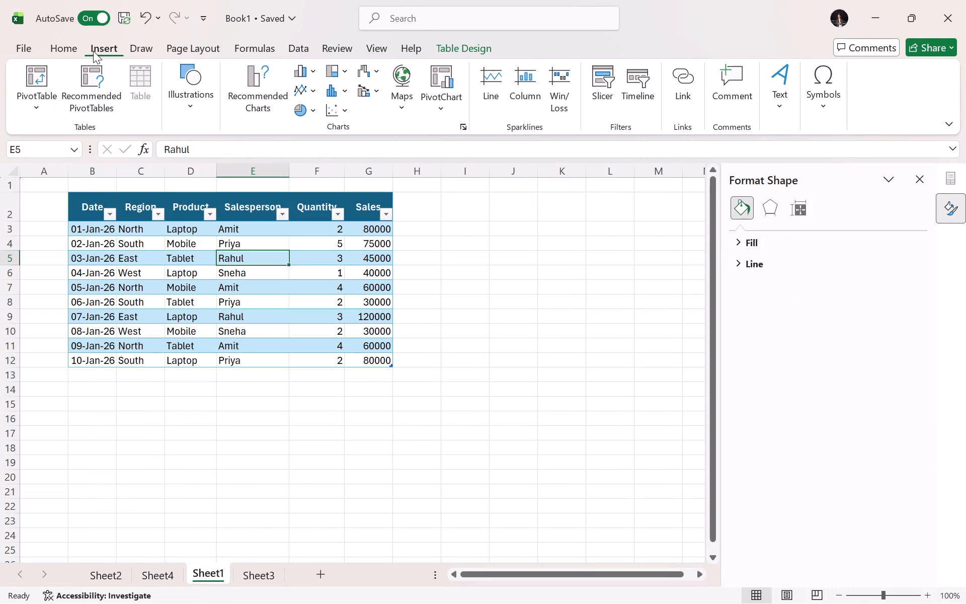
left_click(39, 90)
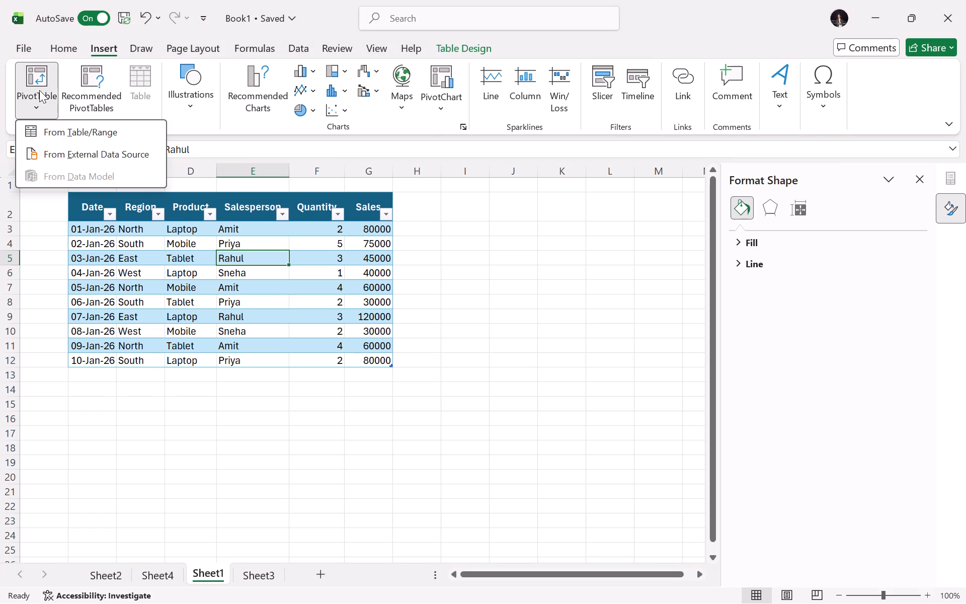
left_click(39, 90)
left_click(45, 78)
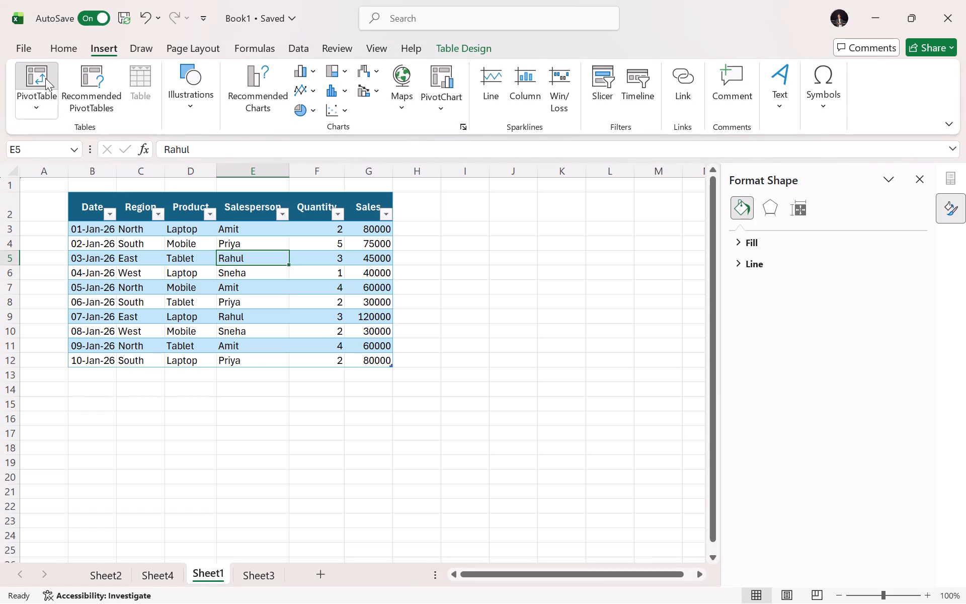
left_click(553, 396)
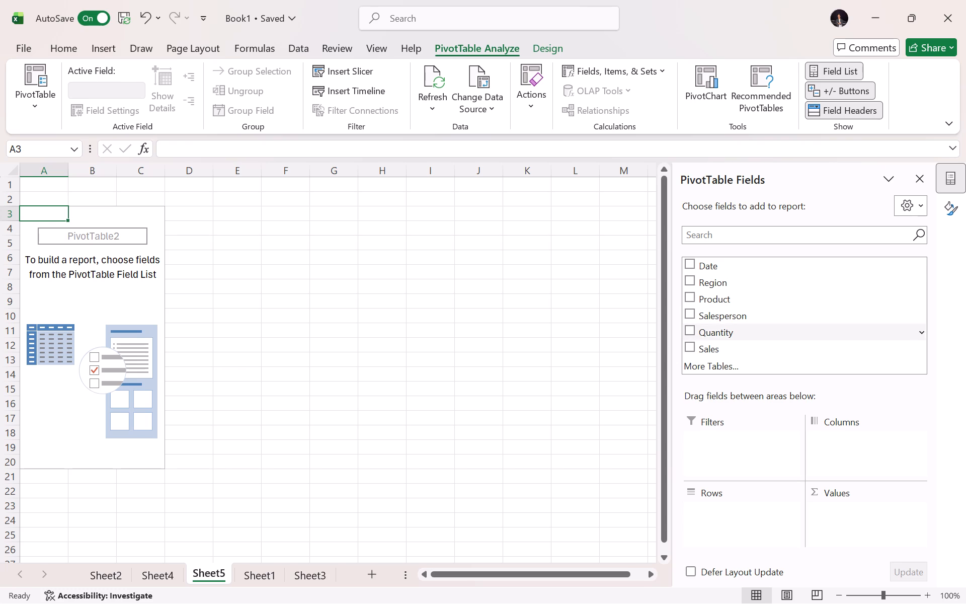
Build the PivotTable with Salesperson in the Rows area and Sales summed in the Values area.
left_click_drag(761, 317, 732, 501)
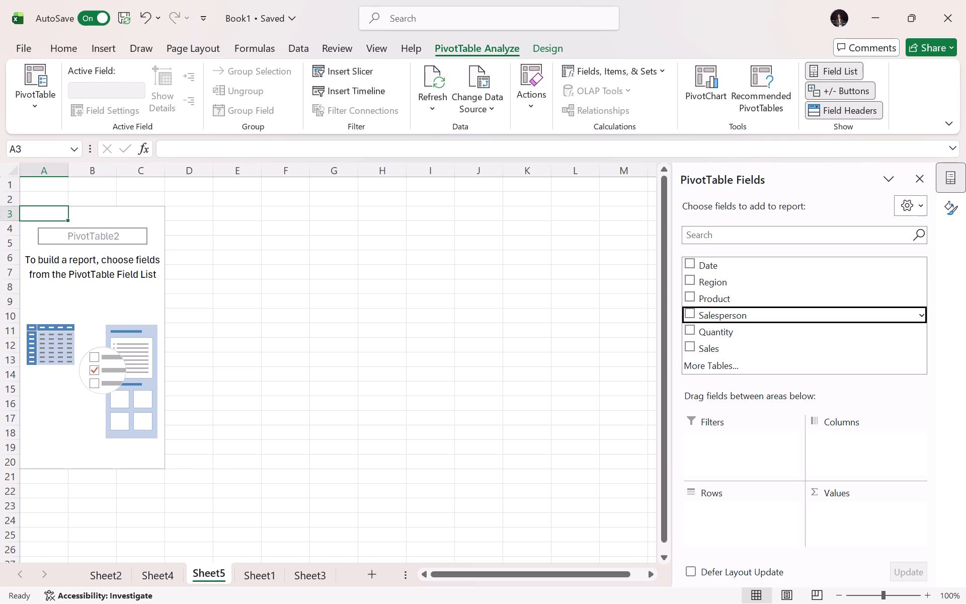
left_click_drag(732, 501, 732, 507)
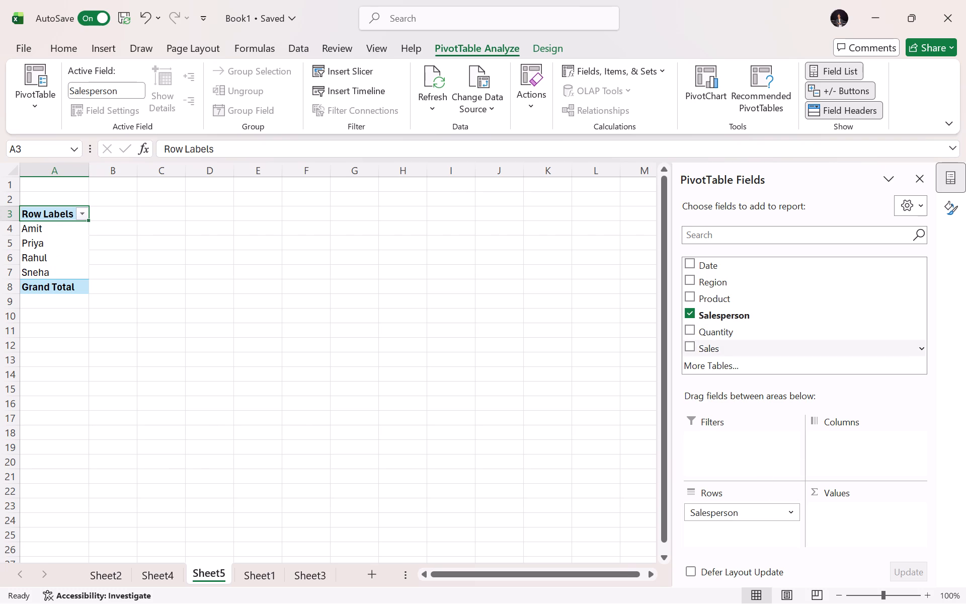
left_click_drag(759, 348, 825, 513)
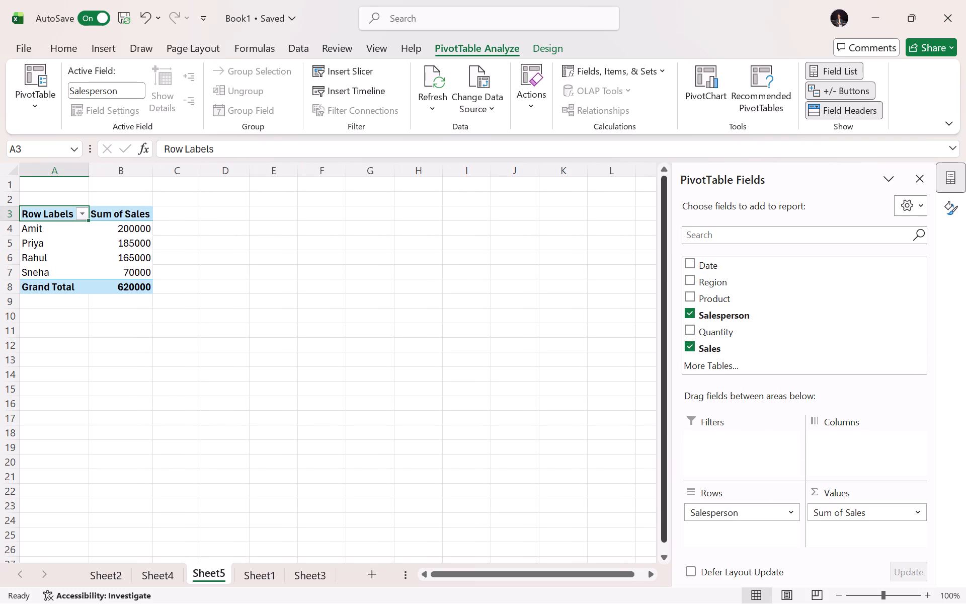
Insert a Clustered Bar PivotChart of sales by salesperson using Recommended Charts, and move it up beside the PivotTable, starting near row 4.
left_click(125, 226)
left_click(107, 47)
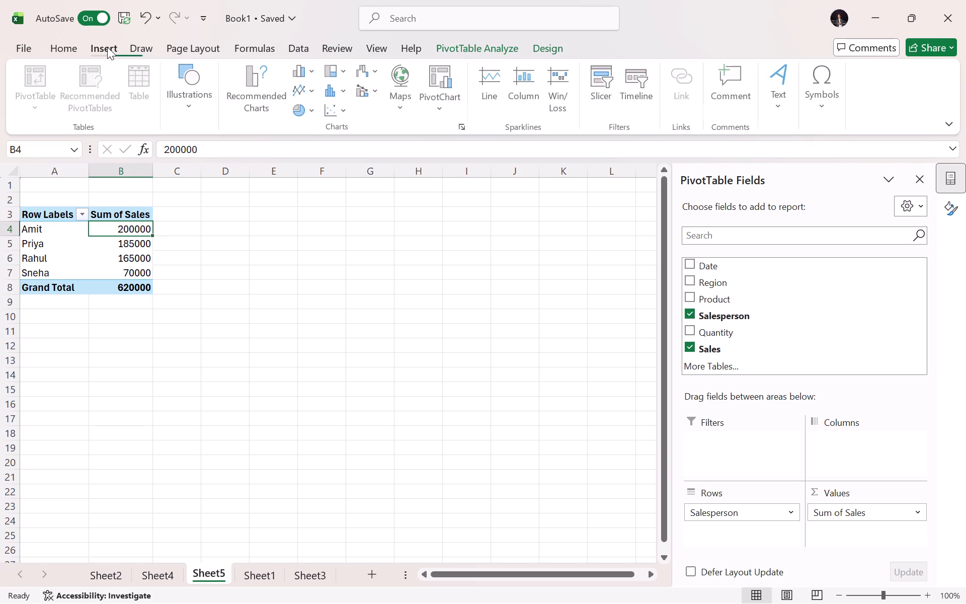
left_click(256, 90)
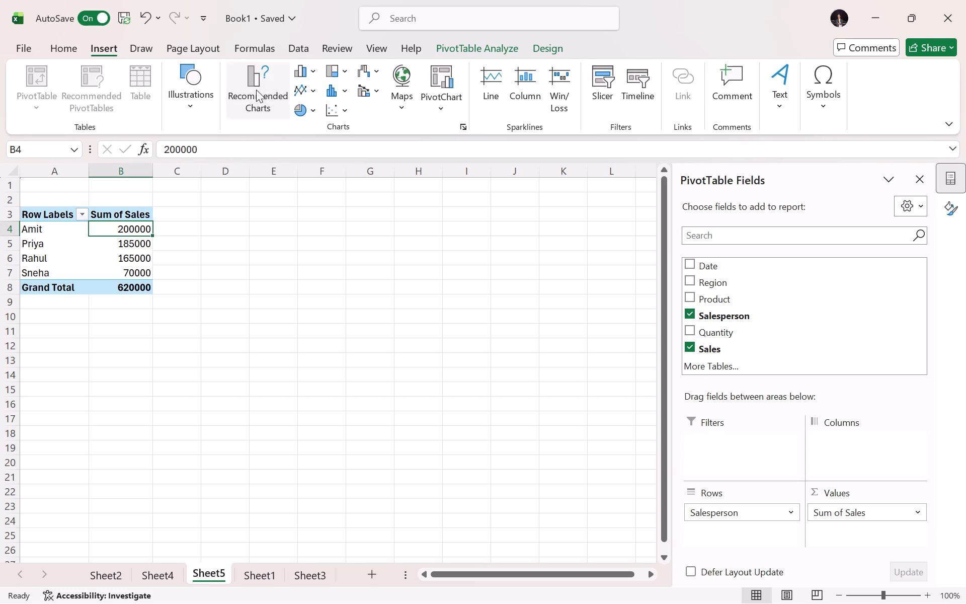
left_click(300, 230)
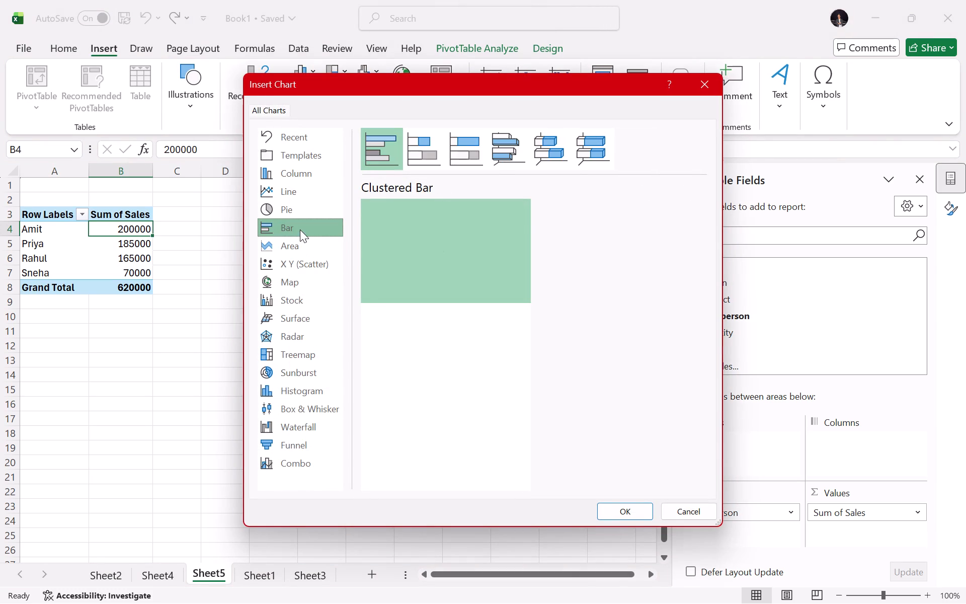
left_click(611, 520)
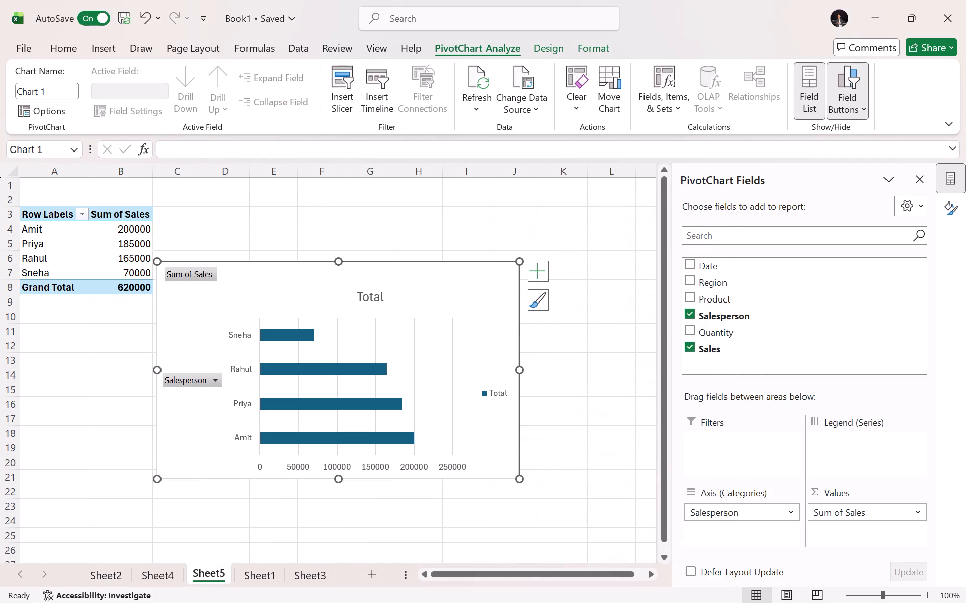
left_click_drag(306, 289, 337, 252)
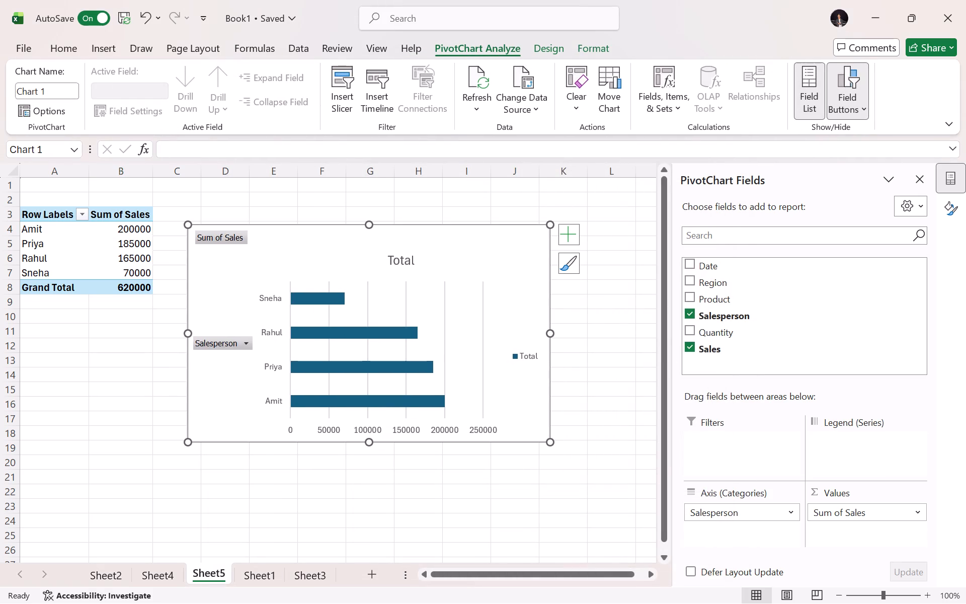
Close the PivotChart Fields and Format Chart Area panes and show the bar chart's available chart elements.
left_click(922, 179)
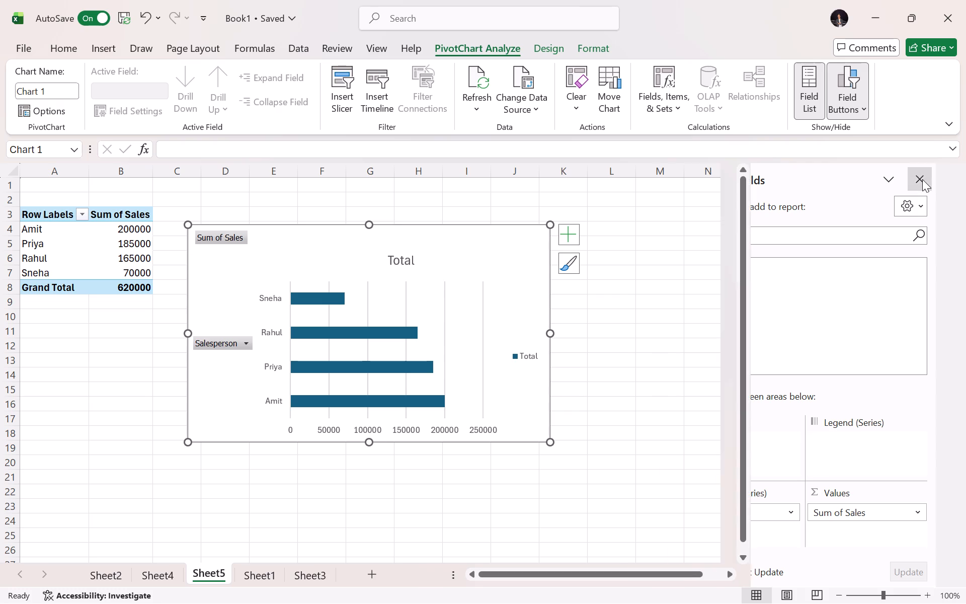
left_click(954, 176)
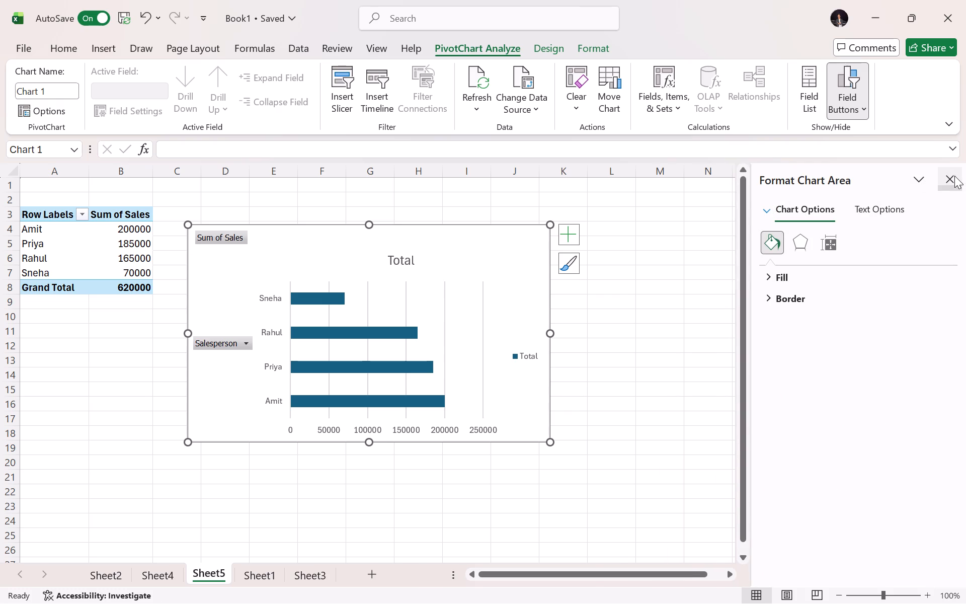
left_click(575, 241)
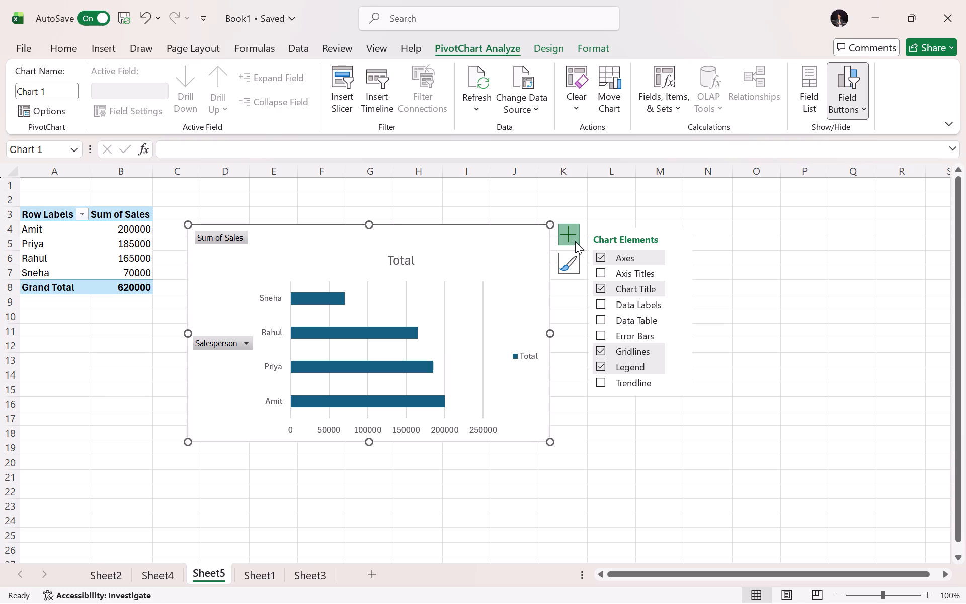
Add a new blank worksheet after Sheet5.
left_click(374, 572)
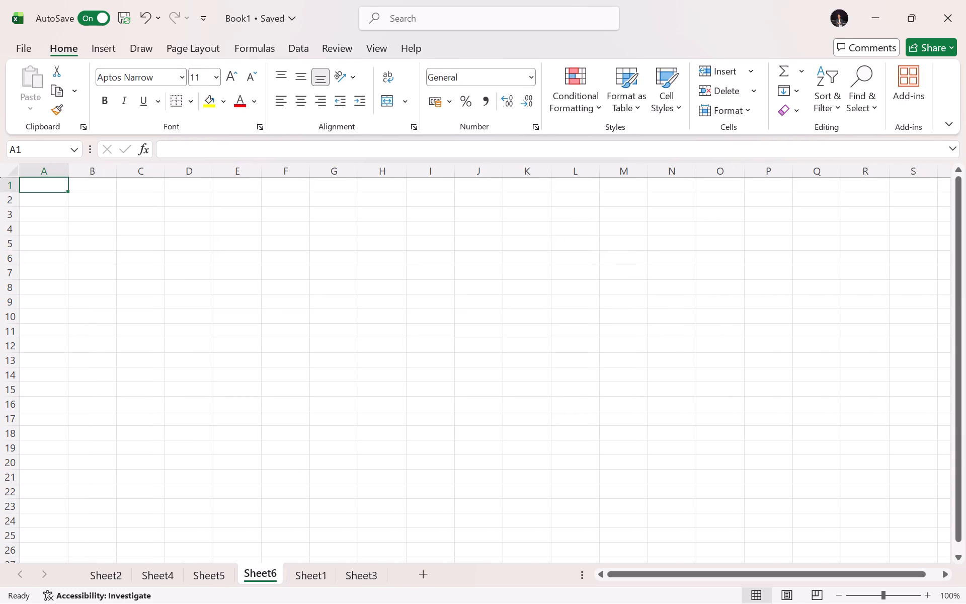
Draw a rectangle shape about 3.02 cm high and 6.03 cm wide across columns D to H, rows 3 to 9.
left_click(109, 54)
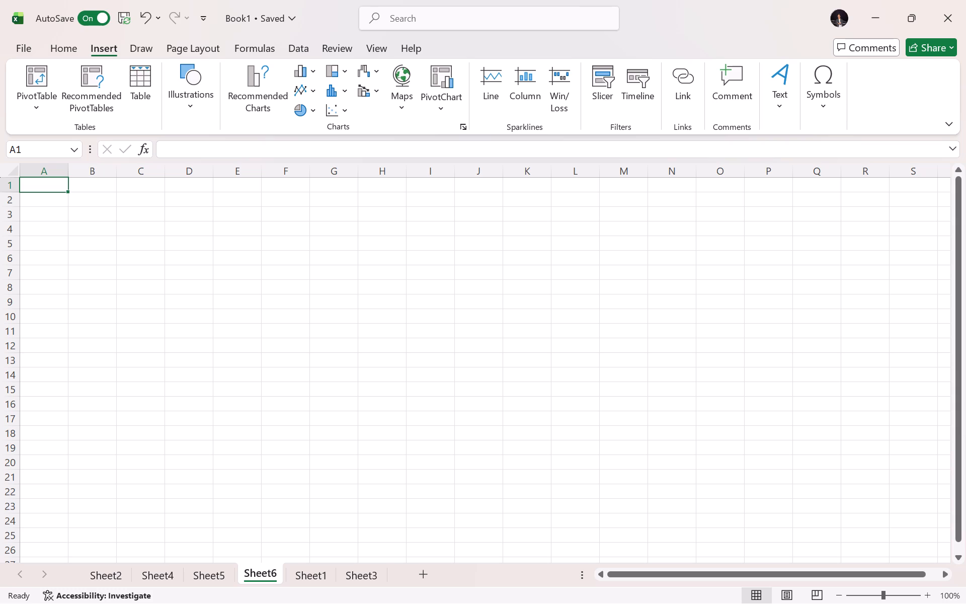
left_click(190, 105)
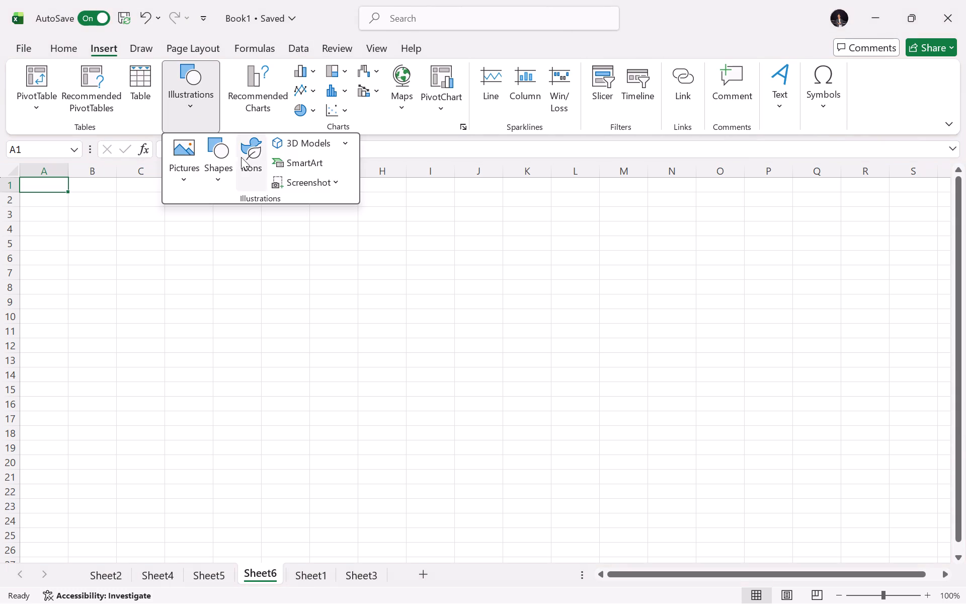
left_click(216, 180)
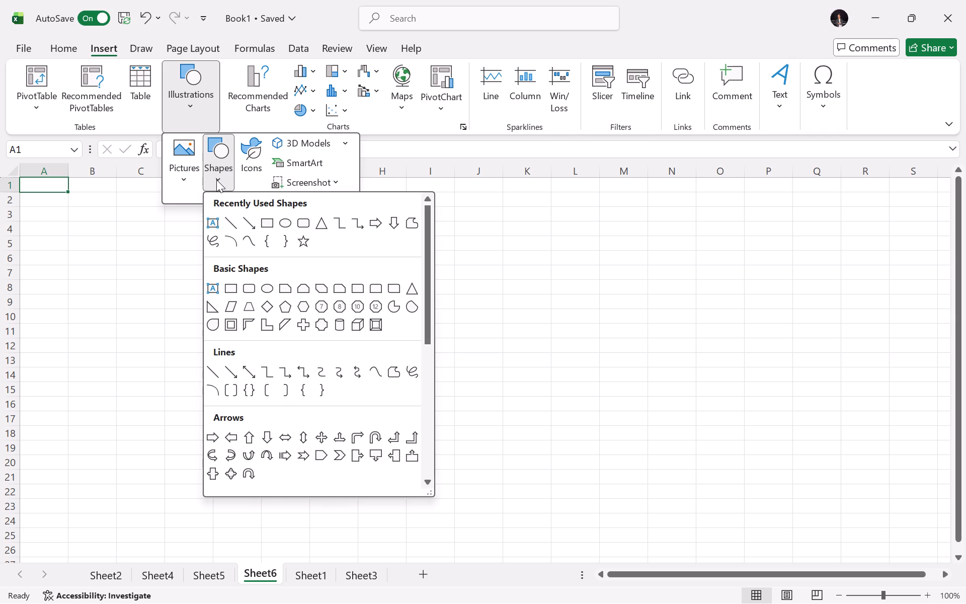
scroll(315, 313, "up", 1)
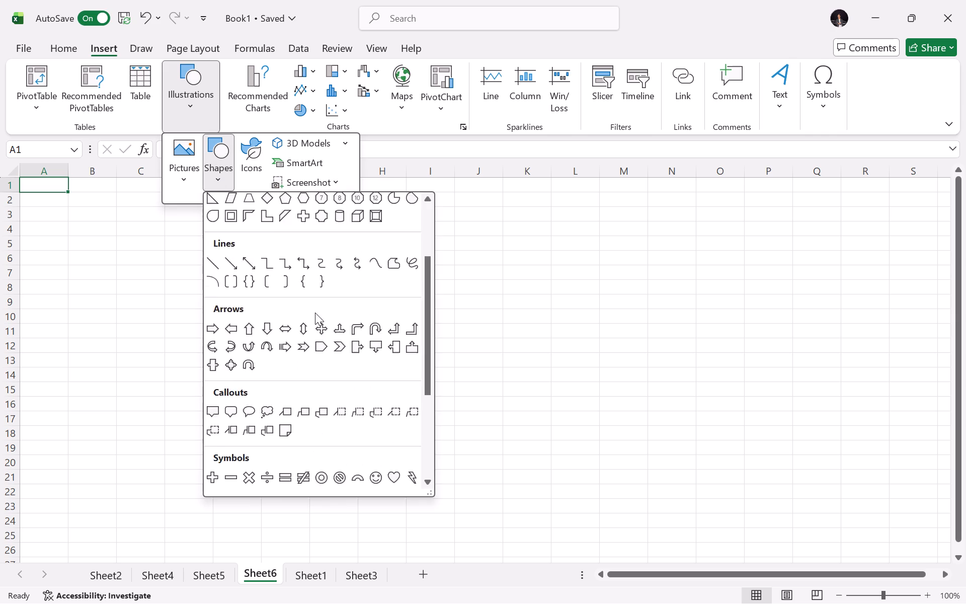
scroll(315, 313, "up", 1)
scroll(315, 313, "down", 1)
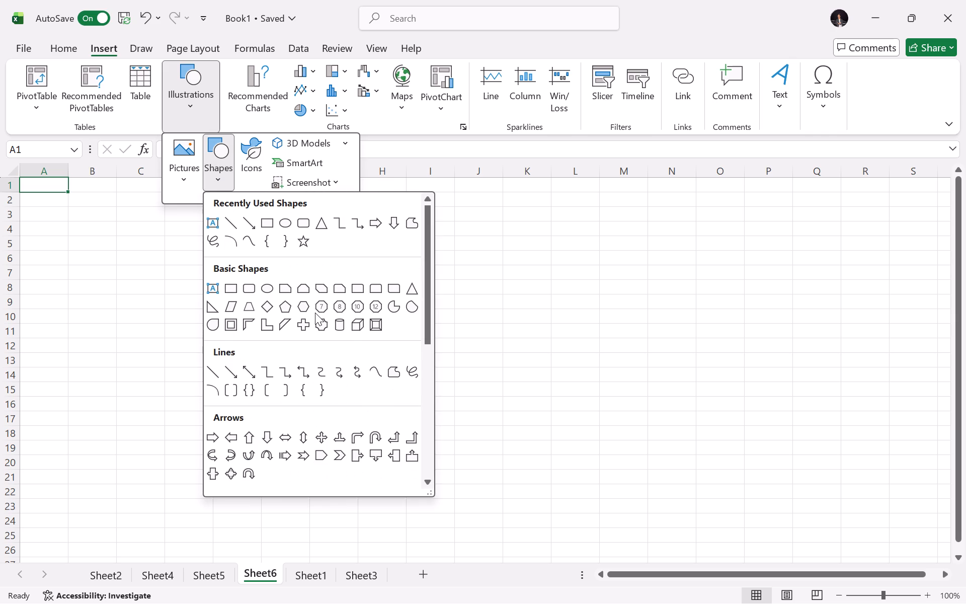
scroll(315, 313, "down", 3)
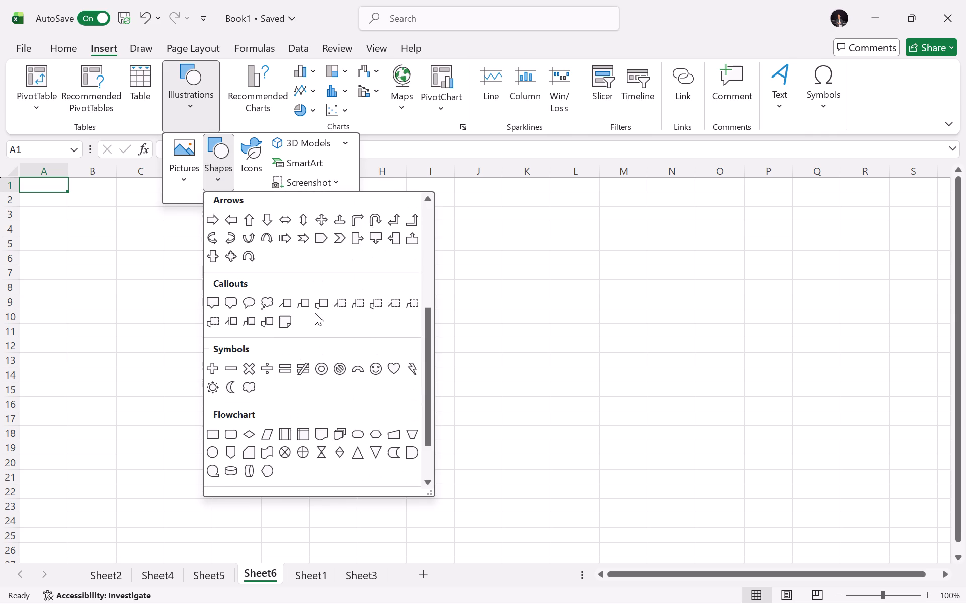
scroll(315, 313, "down", 2)
scroll(315, 313, "up", 4)
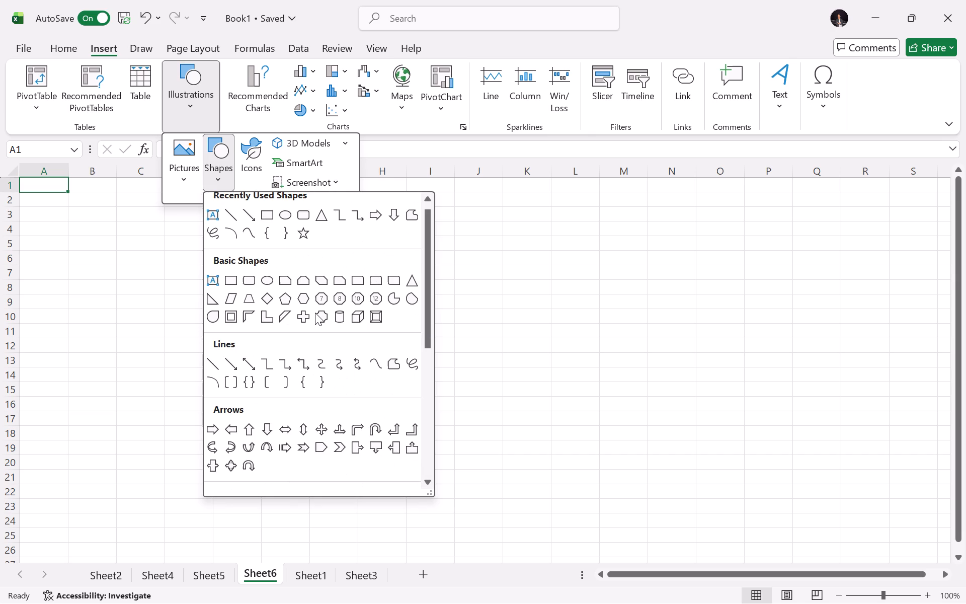
scroll(315, 313, "up", 2)
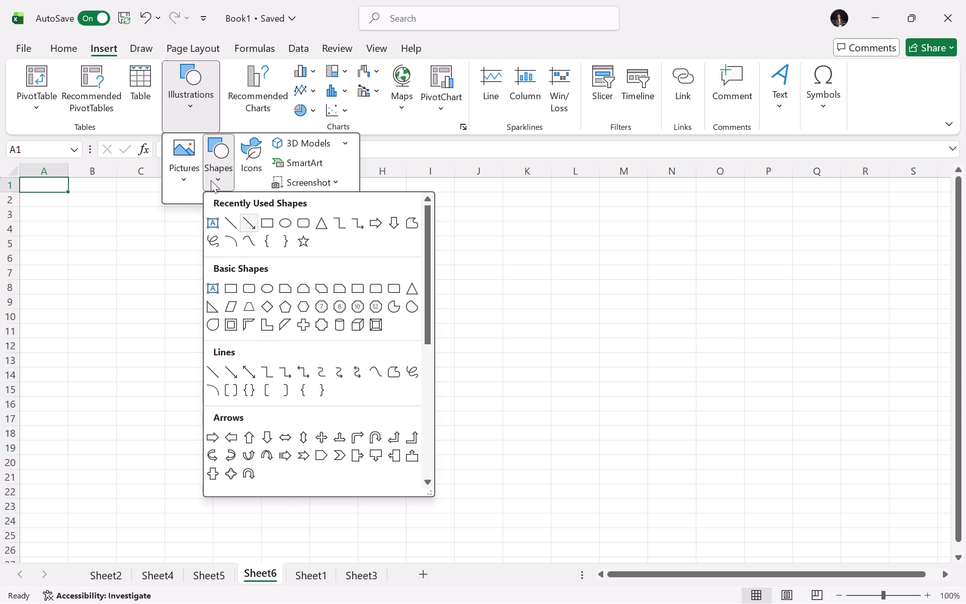
left_click(268, 219)
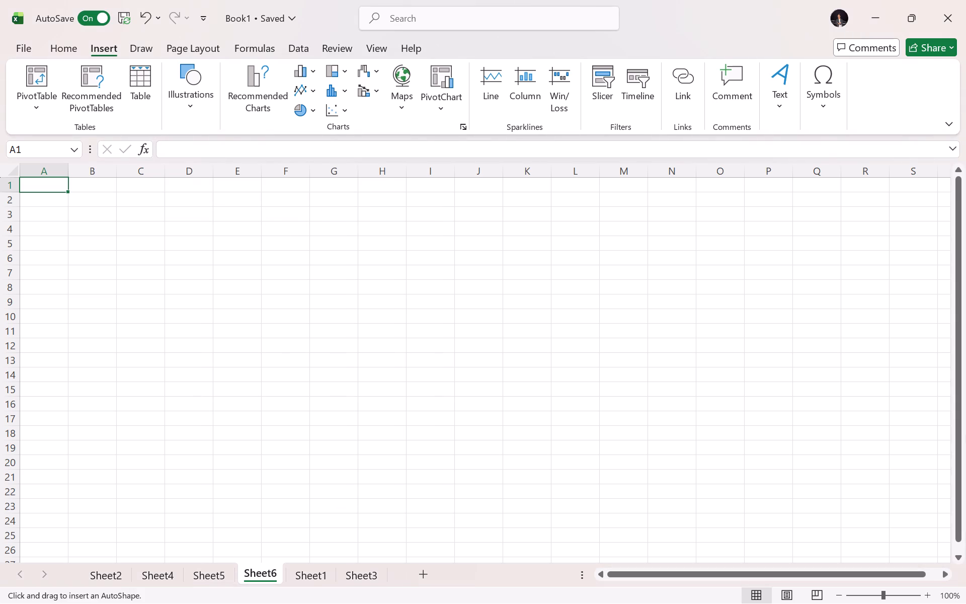
left_click_drag(189, 218, 362, 305)
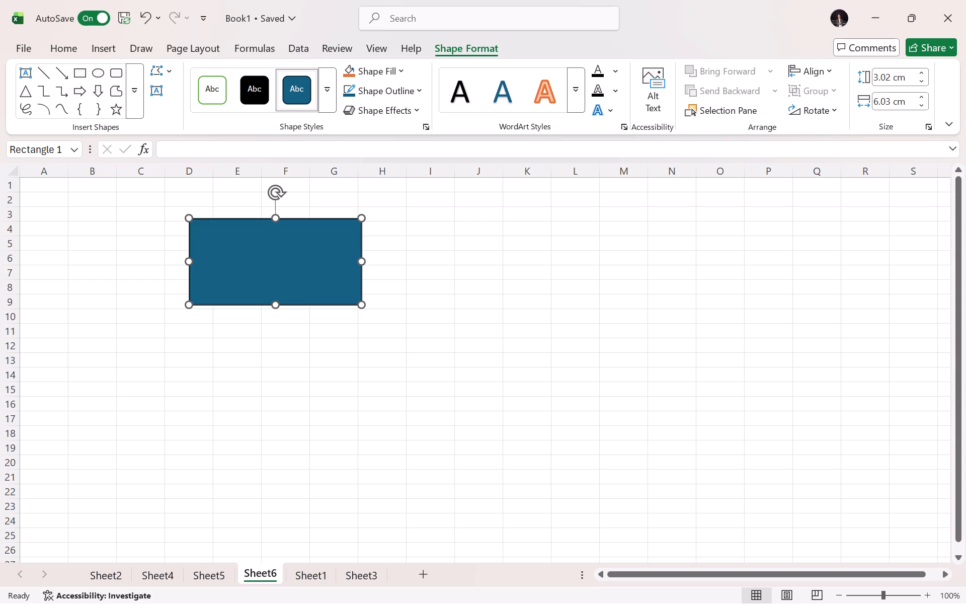
Draw a second rectangle about 3.05 cm high and 6.14 cm wide beside the first, across columns I to M.
left_click(77, 64)
left_click_drag(439, 237, 538, 272)
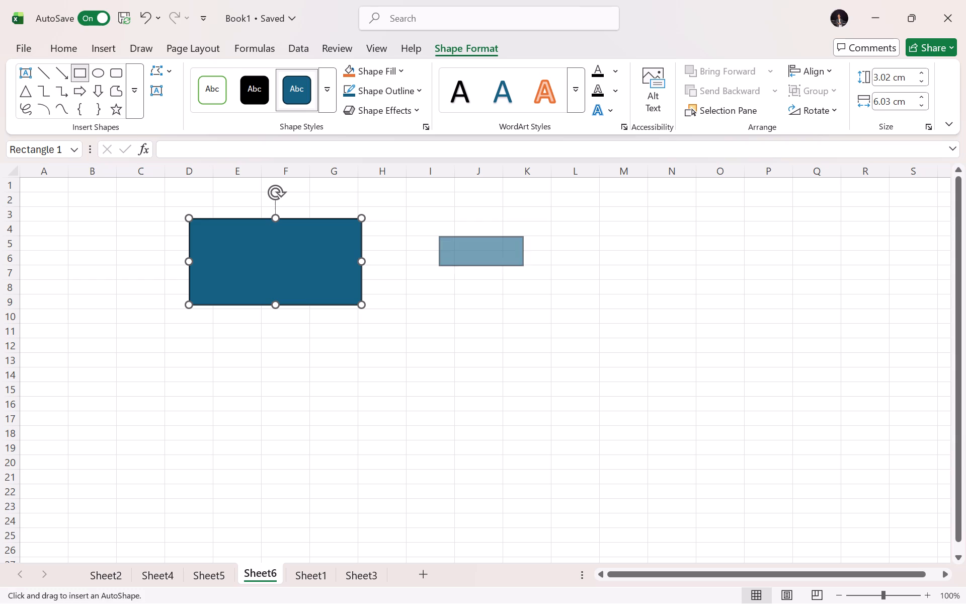
left_click_drag(538, 272, 615, 325)
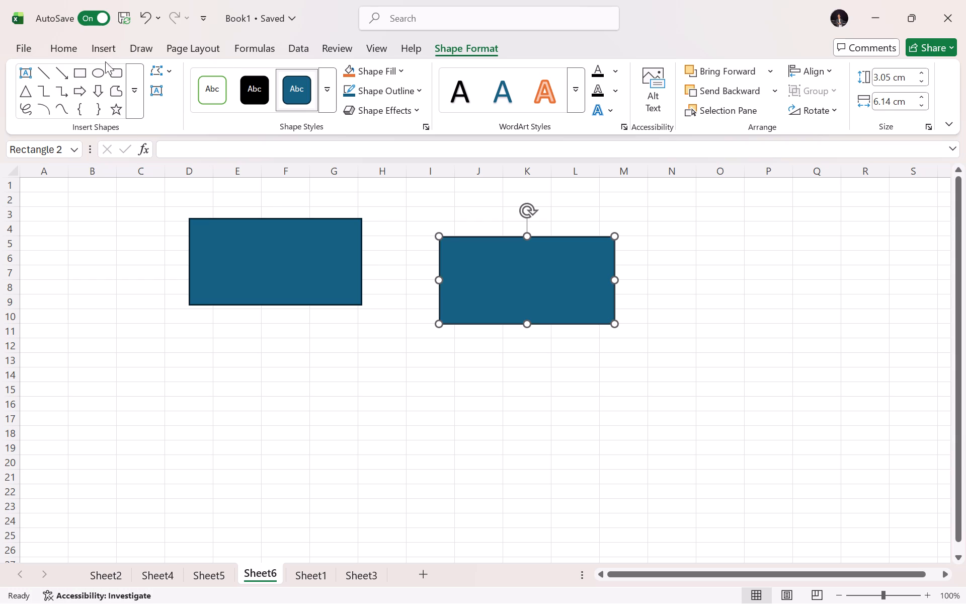
Draw a third rectangle about 5.84 cm high and 6.63 cm wide below the first one, from row 14 to row 25.
left_click(82, 72)
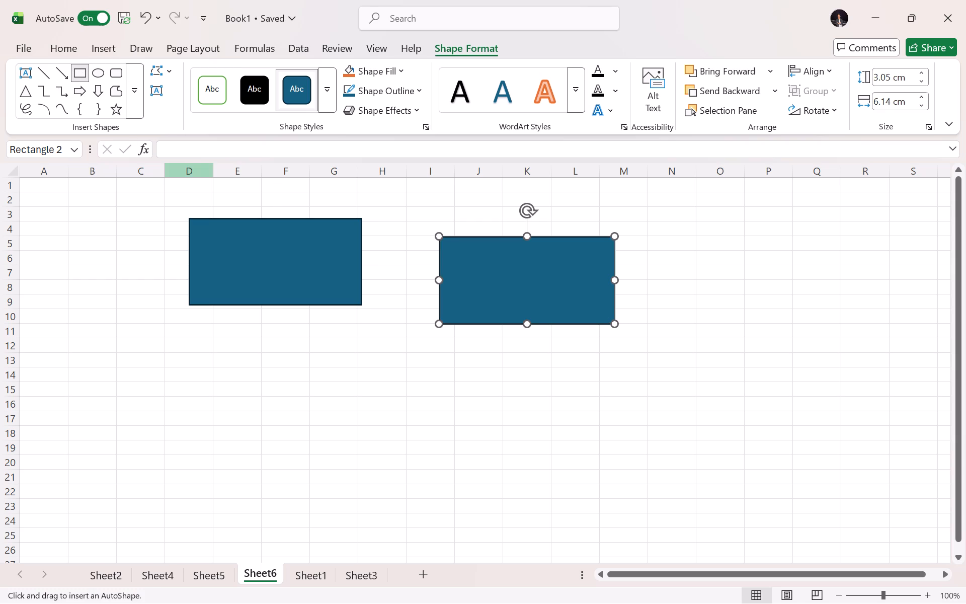
left_click_drag(199, 376, 390, 496)
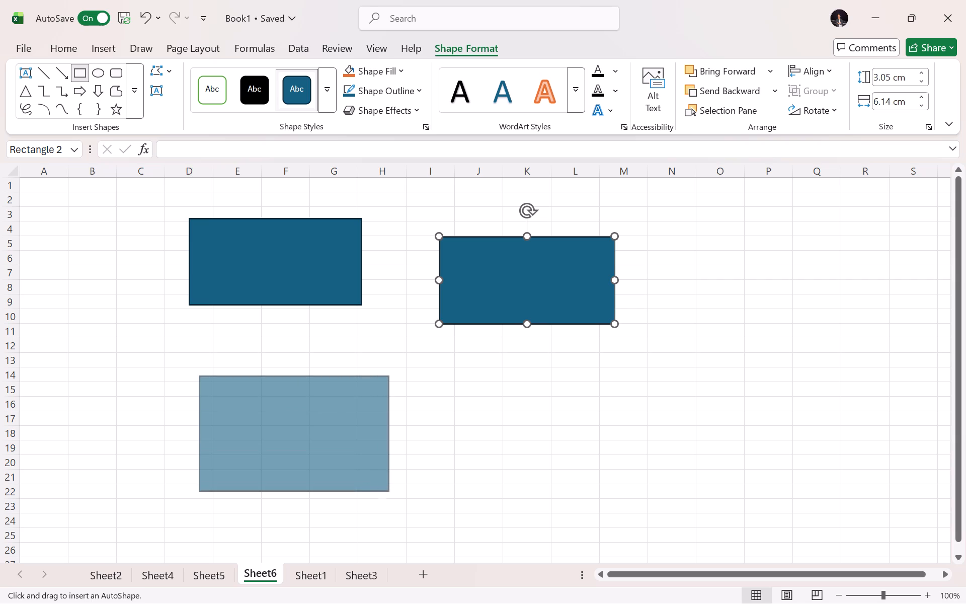
left_click_drag(390, 496, 388, 545)
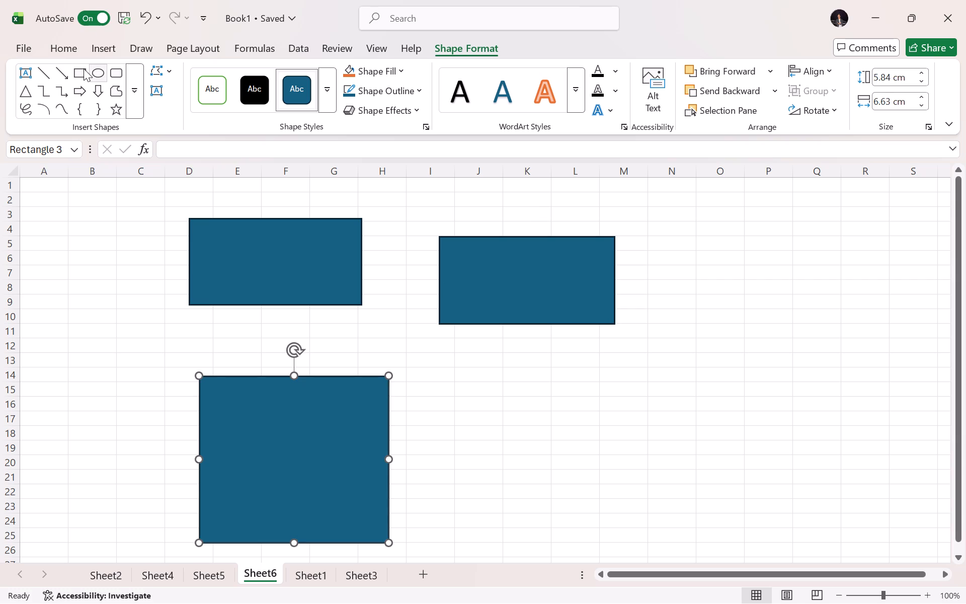
Draw a fourth rectangle about 3.92 cm high and 6.77 cm wide below the second one, from row 14 to row 22.
left_click(80, 69)
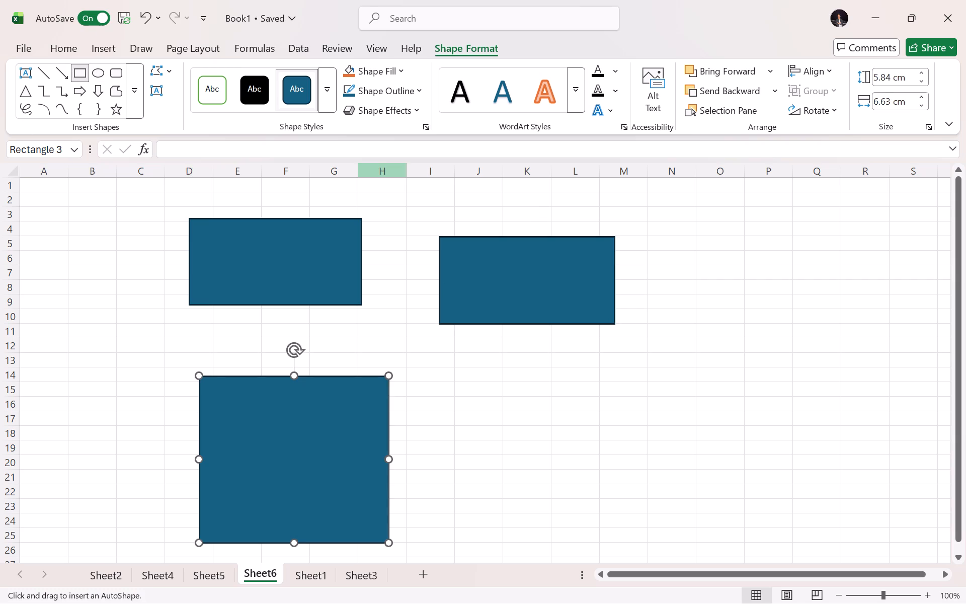
left_click_drag(460, 379, 653, 491)
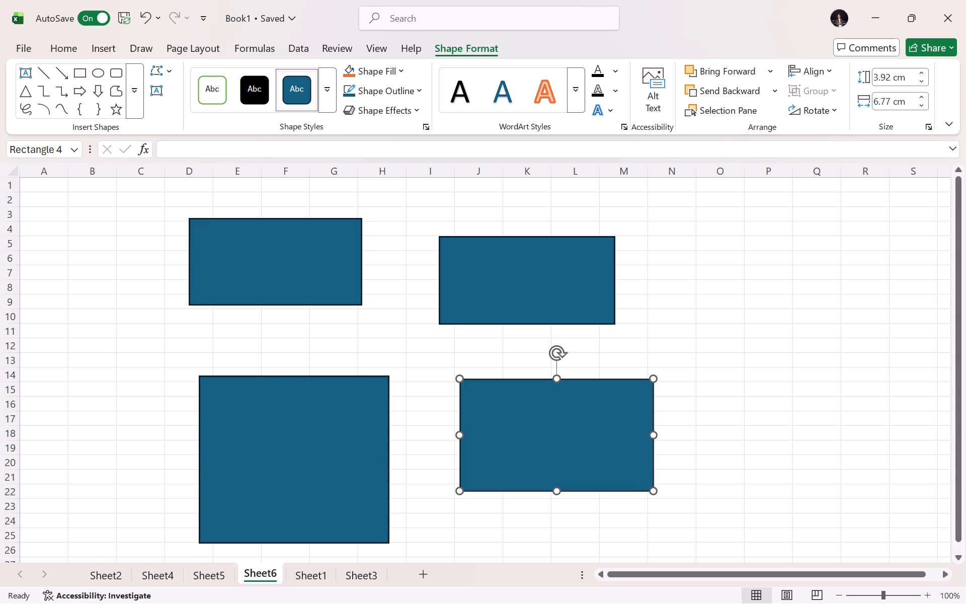
Cut all four rectangles from Sheet6 one after another, starting with the one across columns D to H, rows 3 to 9.
left_click(270, 221)
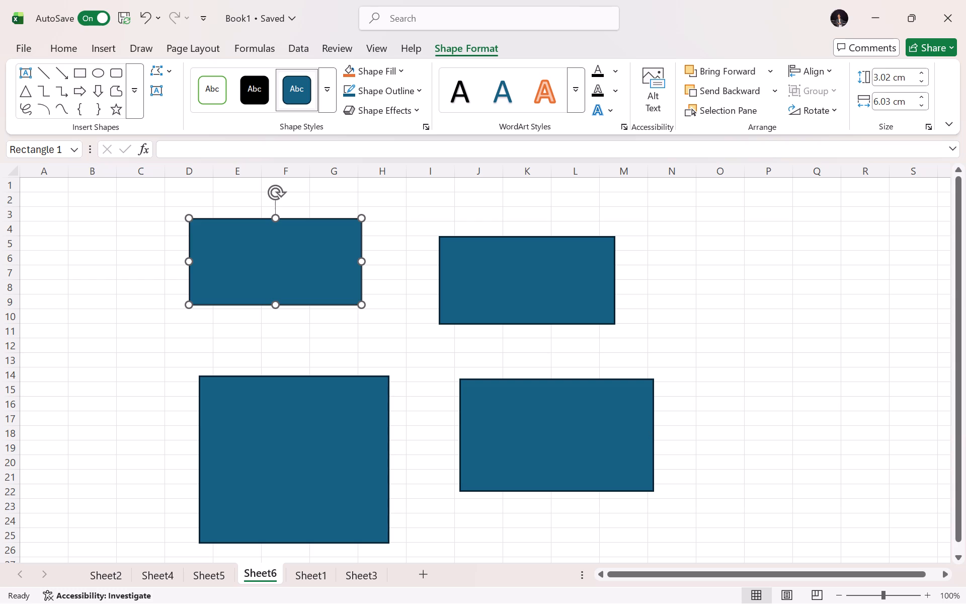
right_click(302, 277)
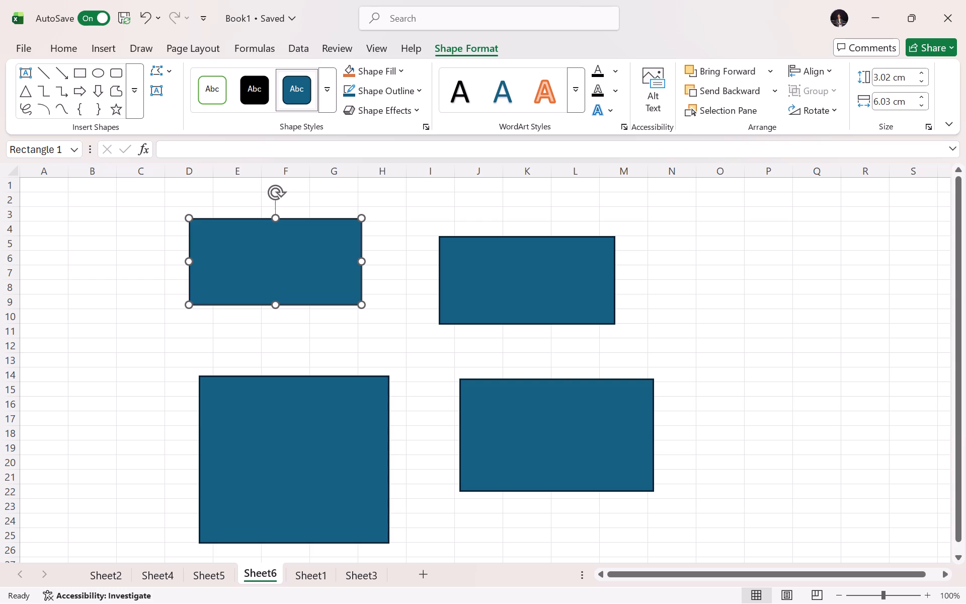
right_click(302, 277)
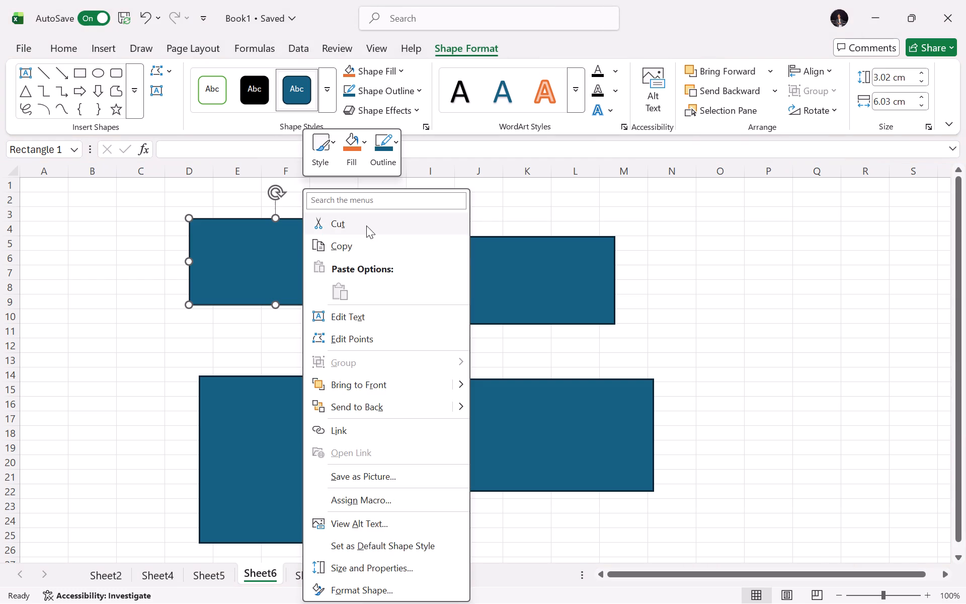
left_click(366, 225)
right_click(509, 285)
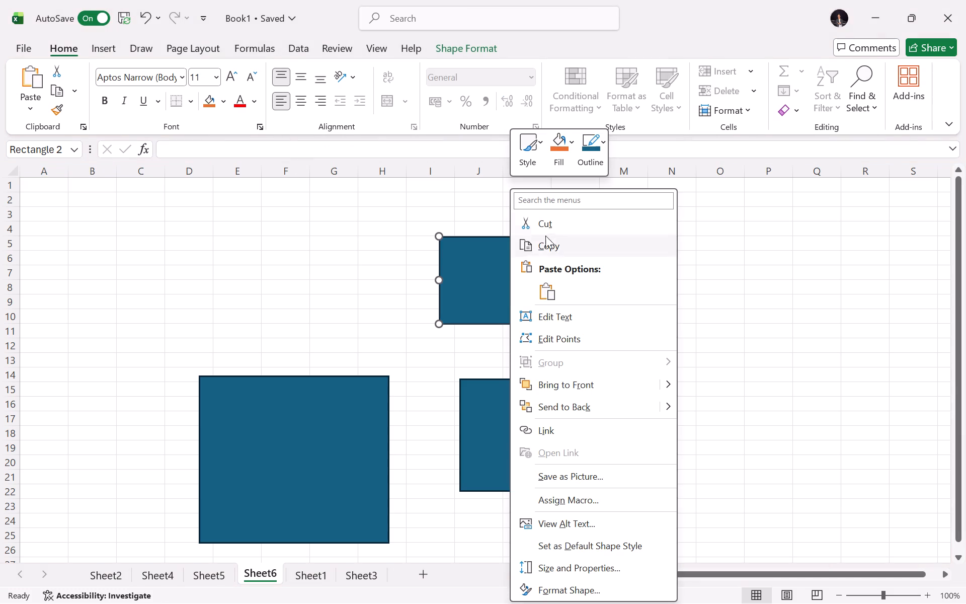
left_click(566, 226)
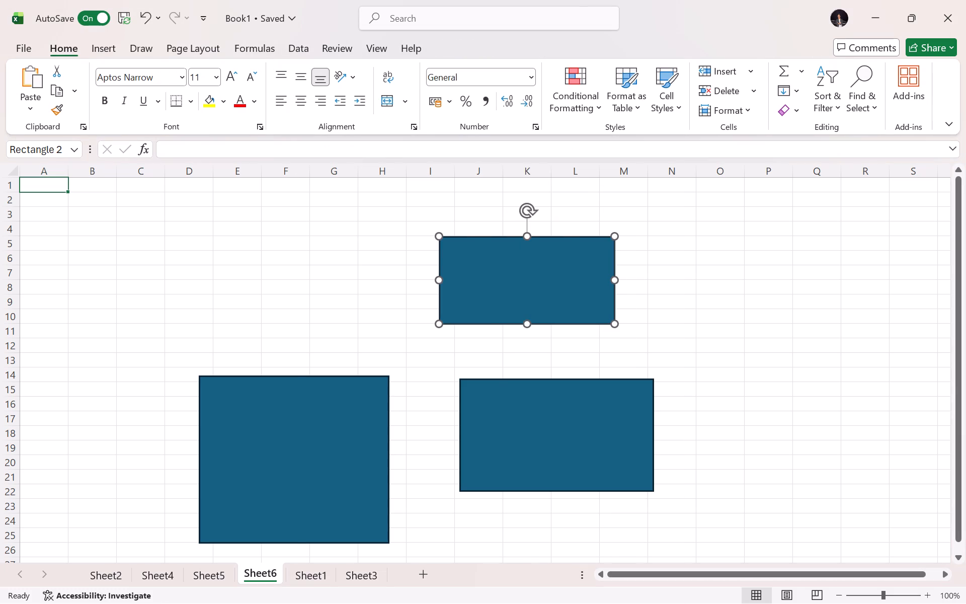
right_click(332, 446)
left_click(394, 76)
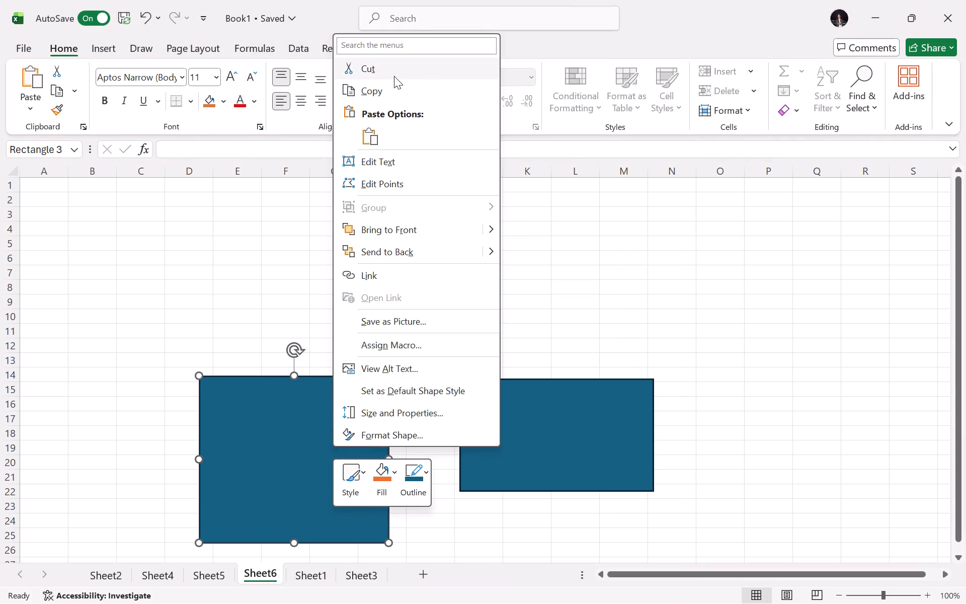
right_click(554, 410)
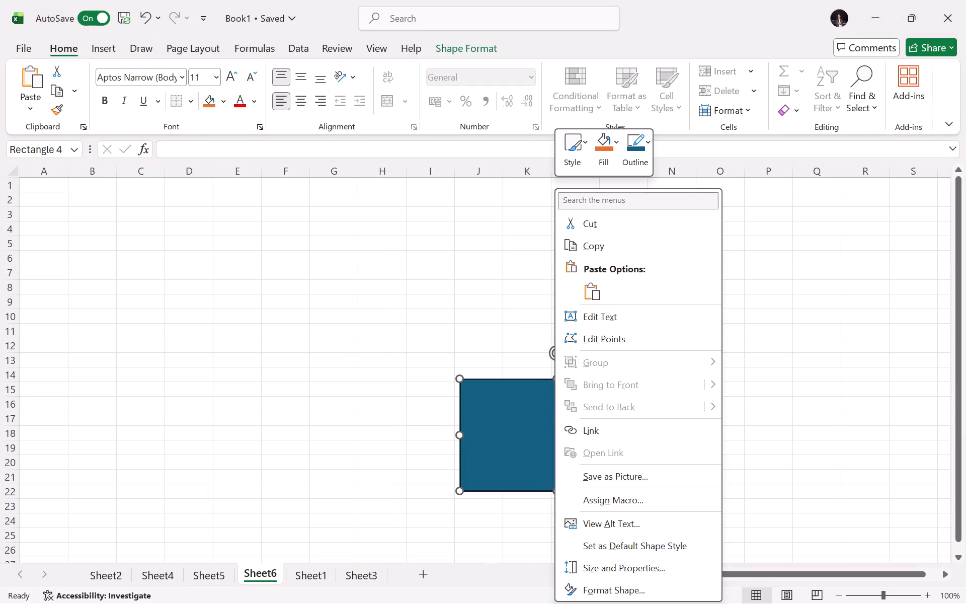
left_click(594, 217)
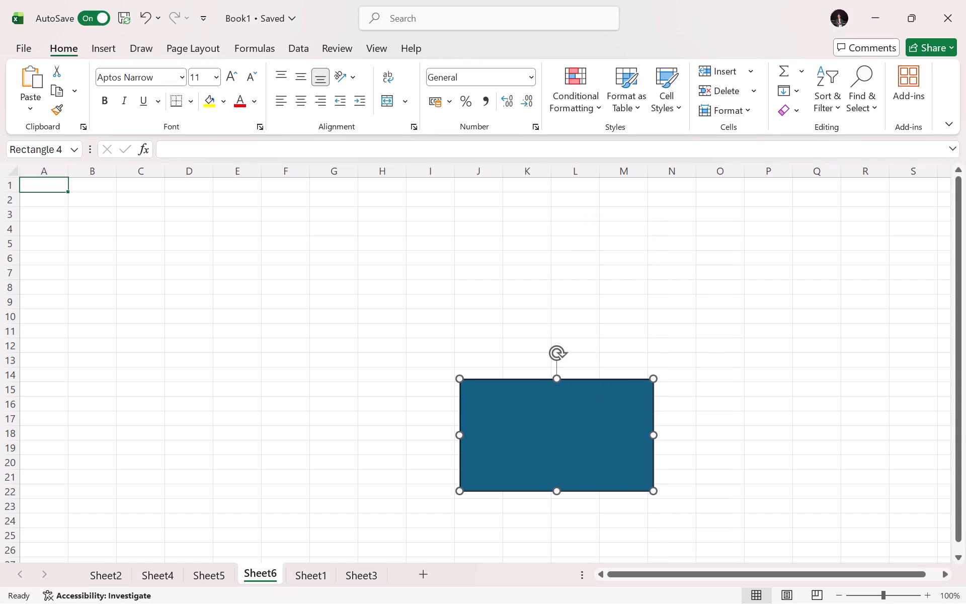
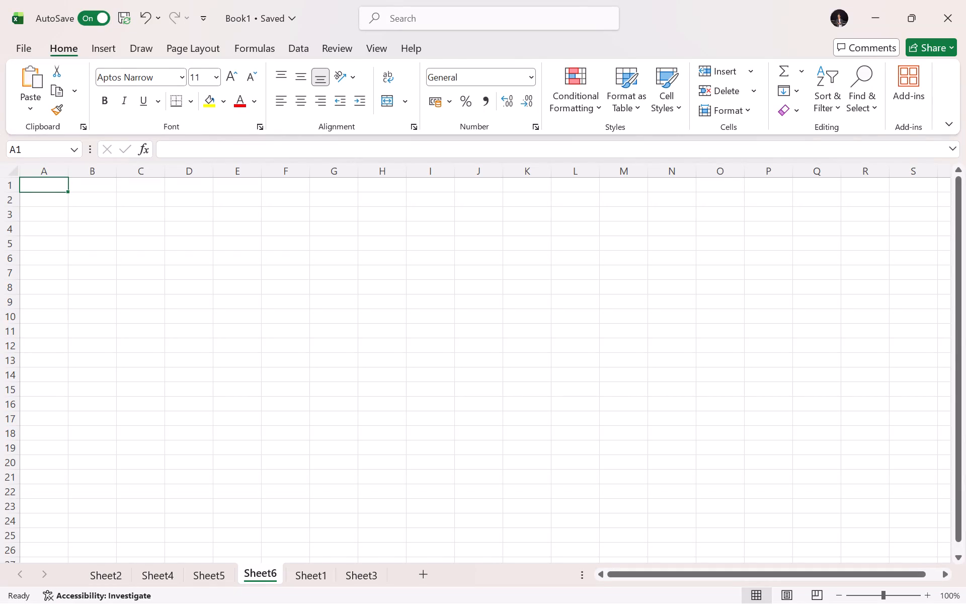
Switch to the empty worksheet Sheet3.
left_click(359, 581)
left_click(305, 581)
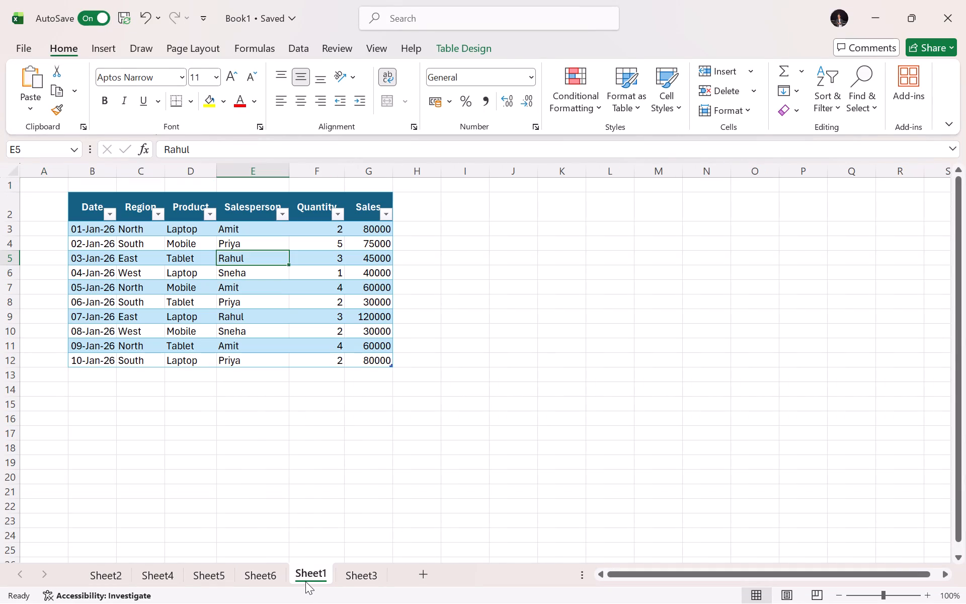
left_click(344, 585)
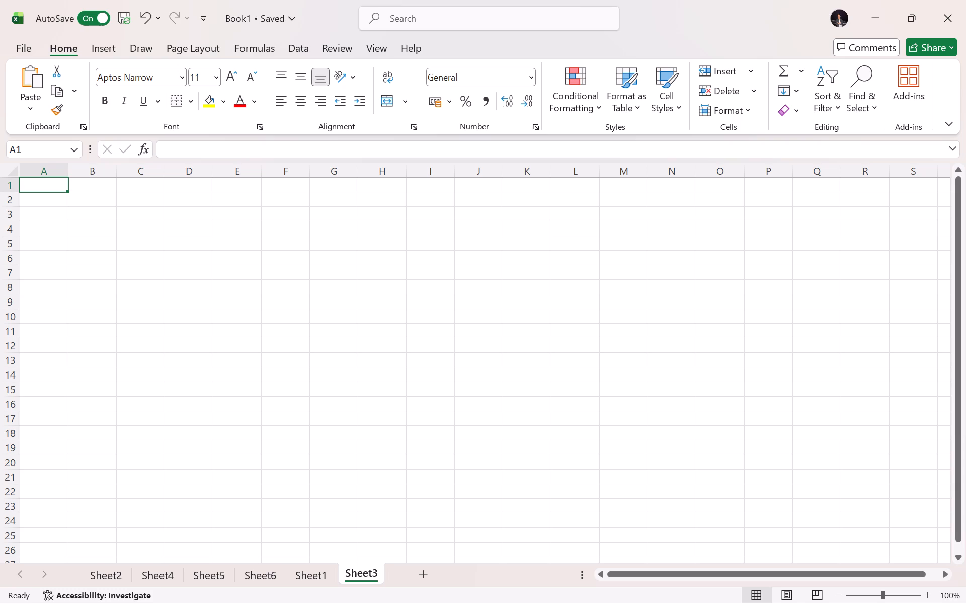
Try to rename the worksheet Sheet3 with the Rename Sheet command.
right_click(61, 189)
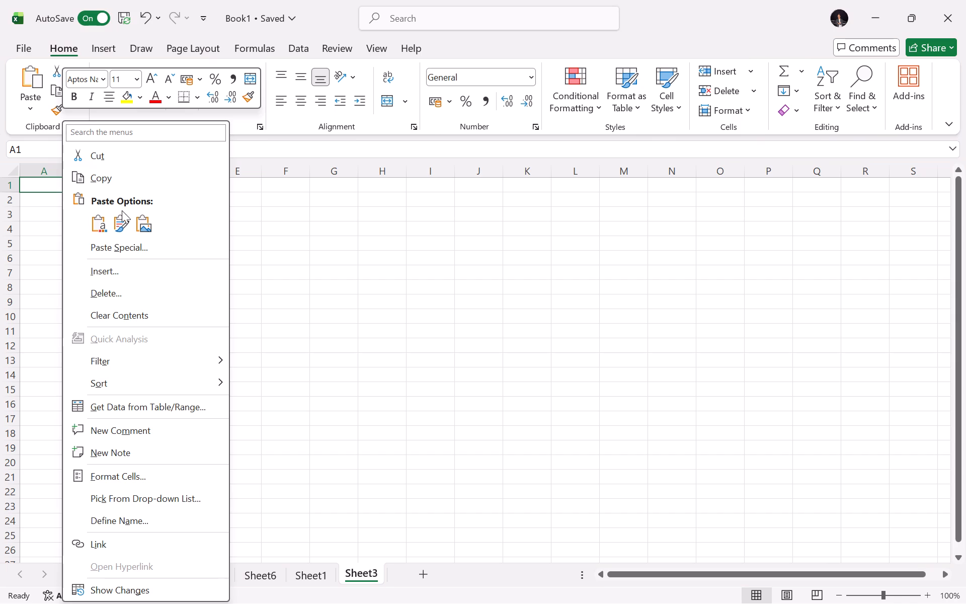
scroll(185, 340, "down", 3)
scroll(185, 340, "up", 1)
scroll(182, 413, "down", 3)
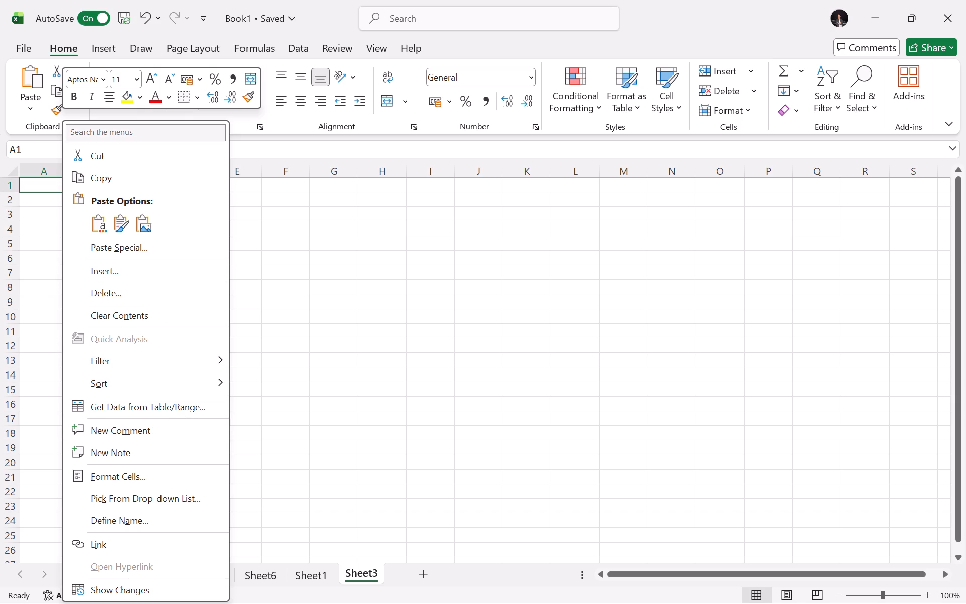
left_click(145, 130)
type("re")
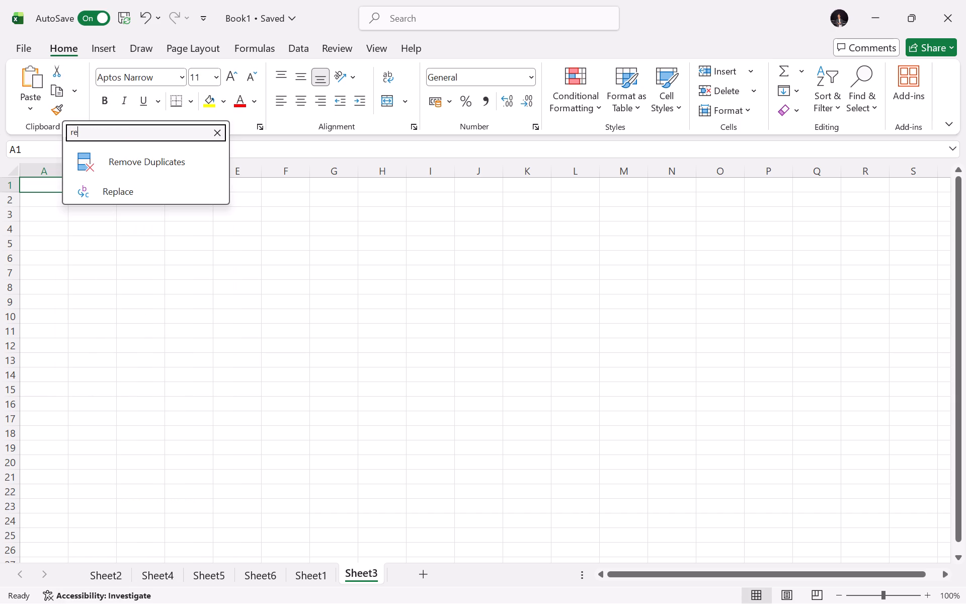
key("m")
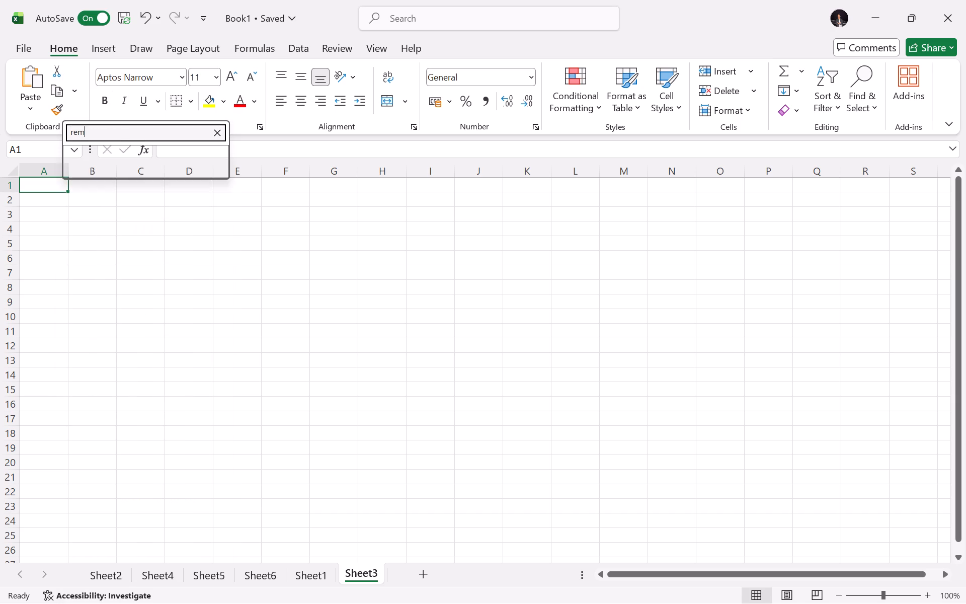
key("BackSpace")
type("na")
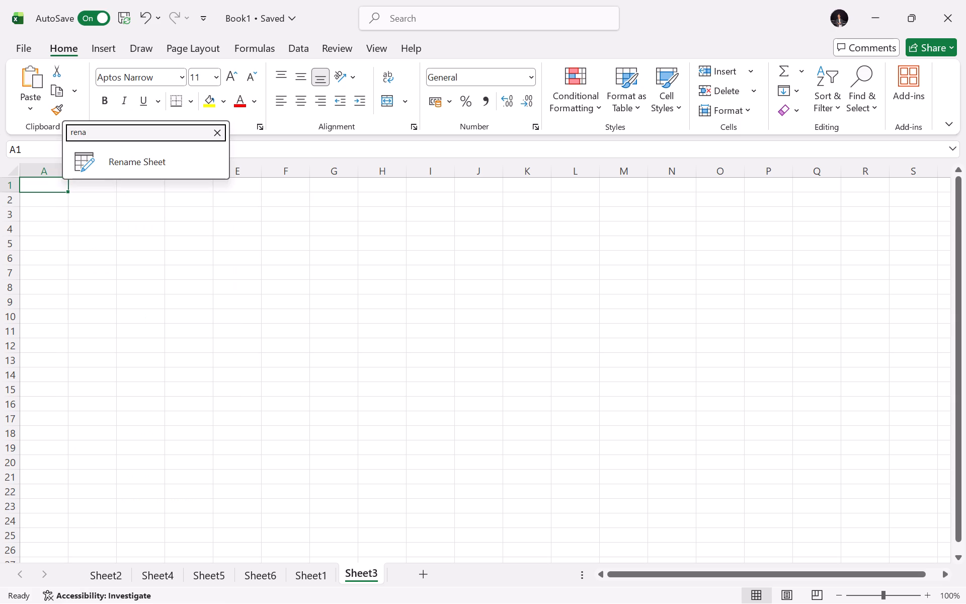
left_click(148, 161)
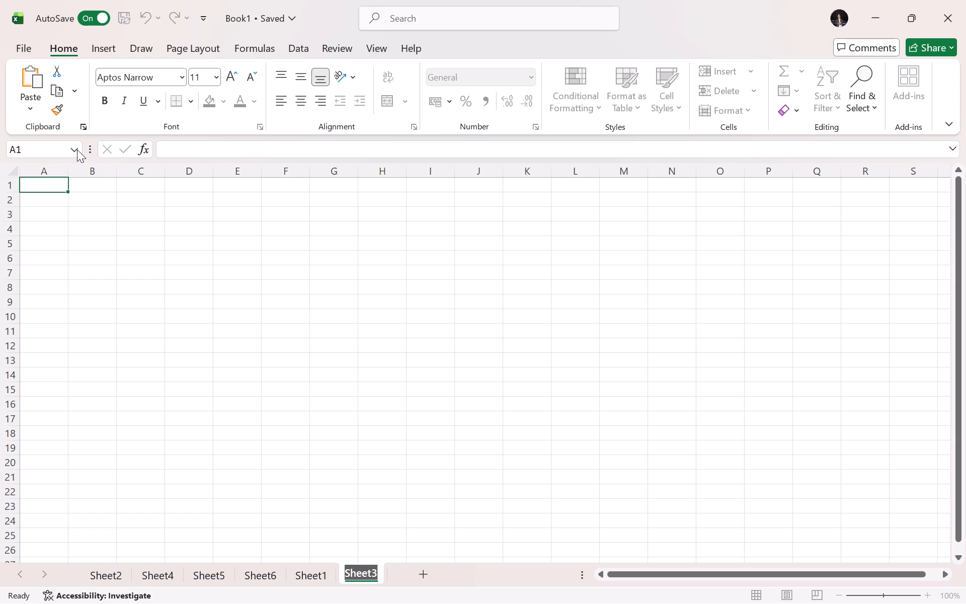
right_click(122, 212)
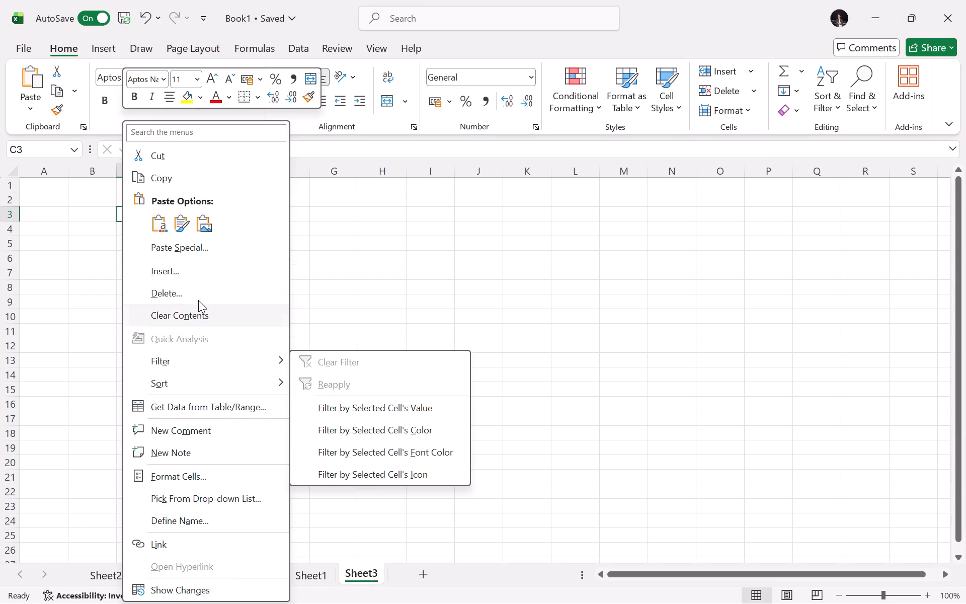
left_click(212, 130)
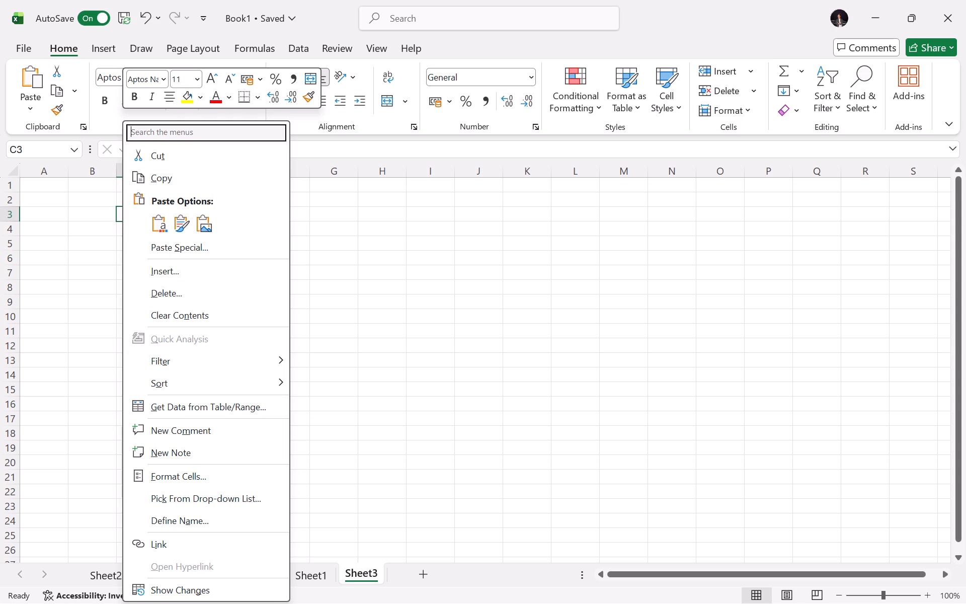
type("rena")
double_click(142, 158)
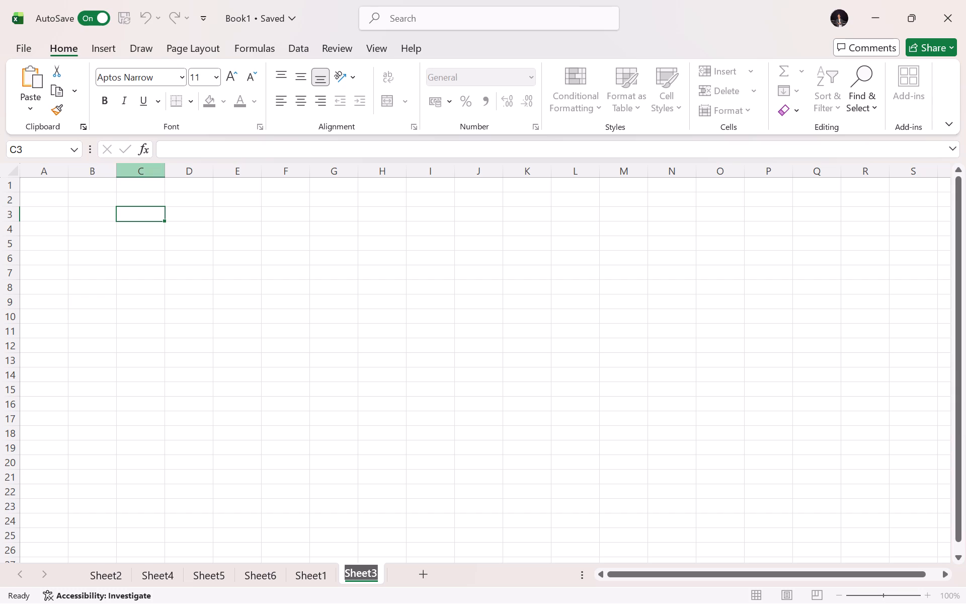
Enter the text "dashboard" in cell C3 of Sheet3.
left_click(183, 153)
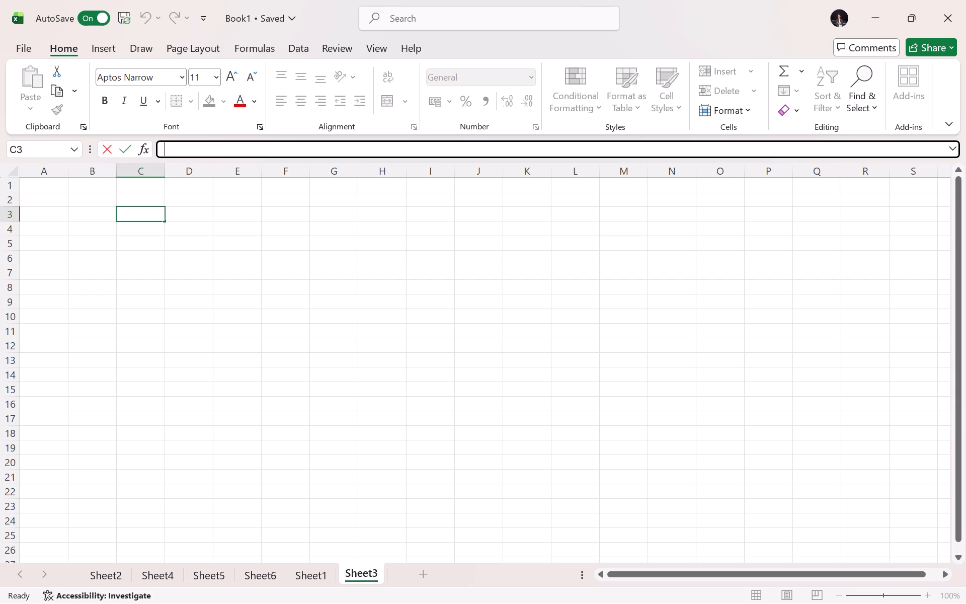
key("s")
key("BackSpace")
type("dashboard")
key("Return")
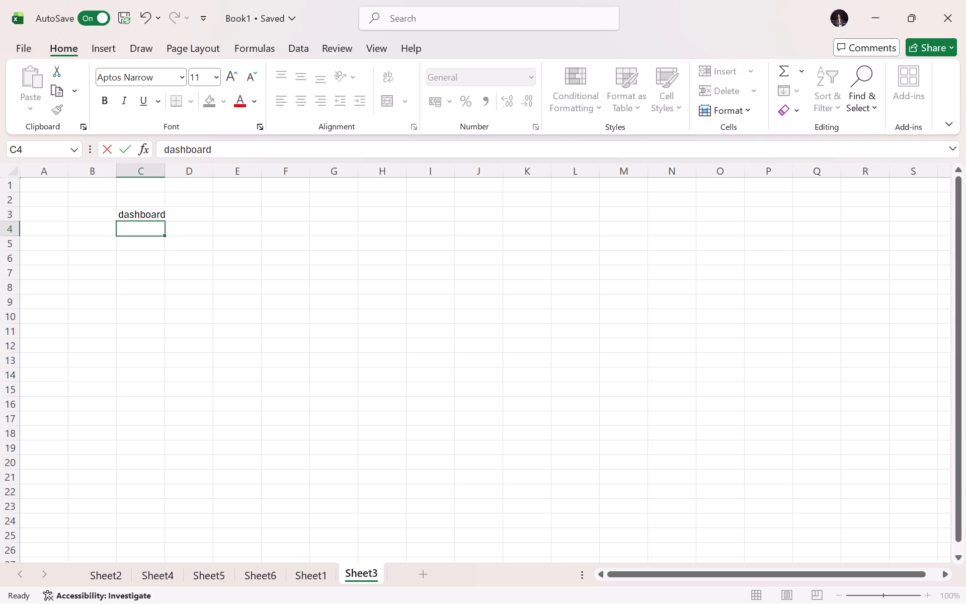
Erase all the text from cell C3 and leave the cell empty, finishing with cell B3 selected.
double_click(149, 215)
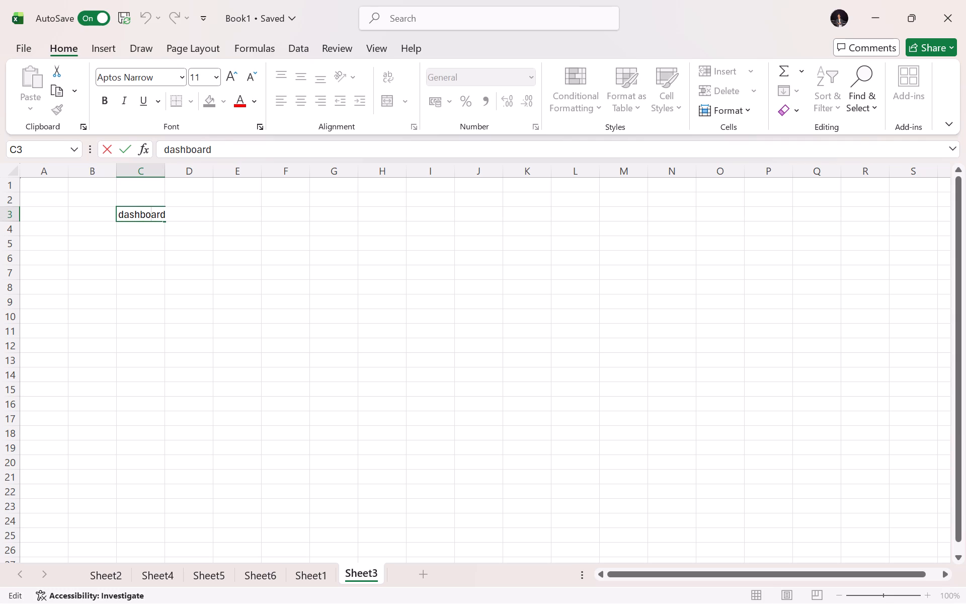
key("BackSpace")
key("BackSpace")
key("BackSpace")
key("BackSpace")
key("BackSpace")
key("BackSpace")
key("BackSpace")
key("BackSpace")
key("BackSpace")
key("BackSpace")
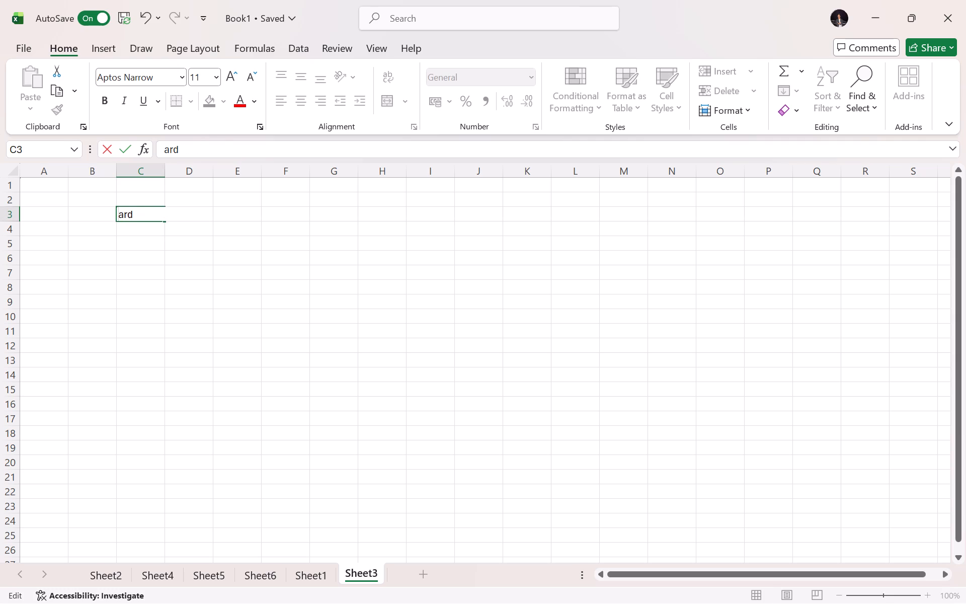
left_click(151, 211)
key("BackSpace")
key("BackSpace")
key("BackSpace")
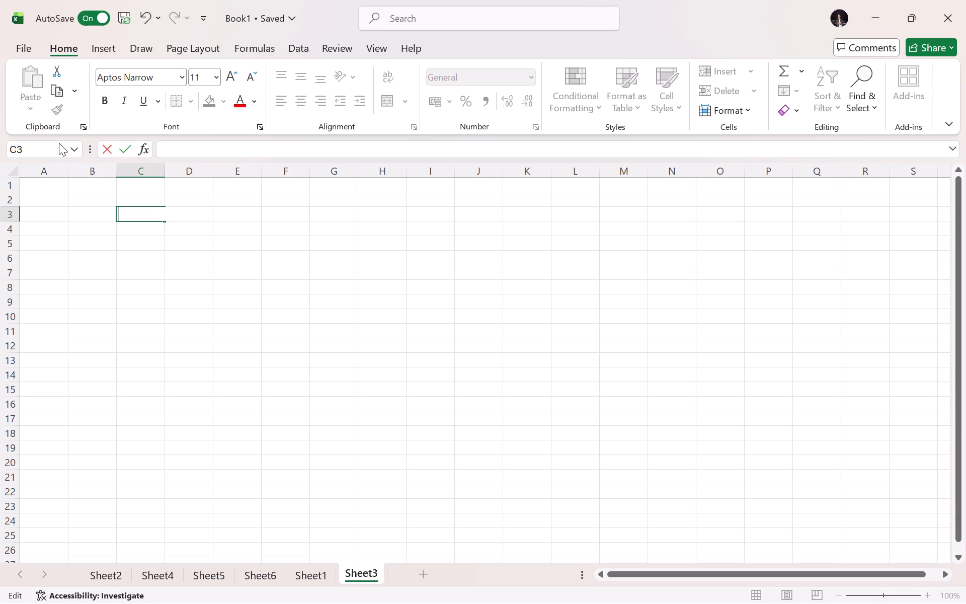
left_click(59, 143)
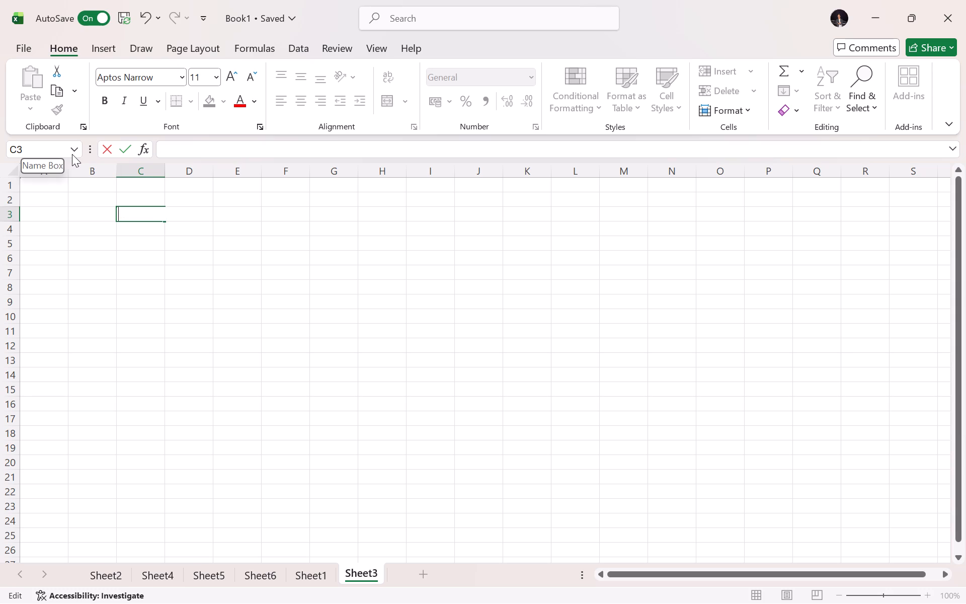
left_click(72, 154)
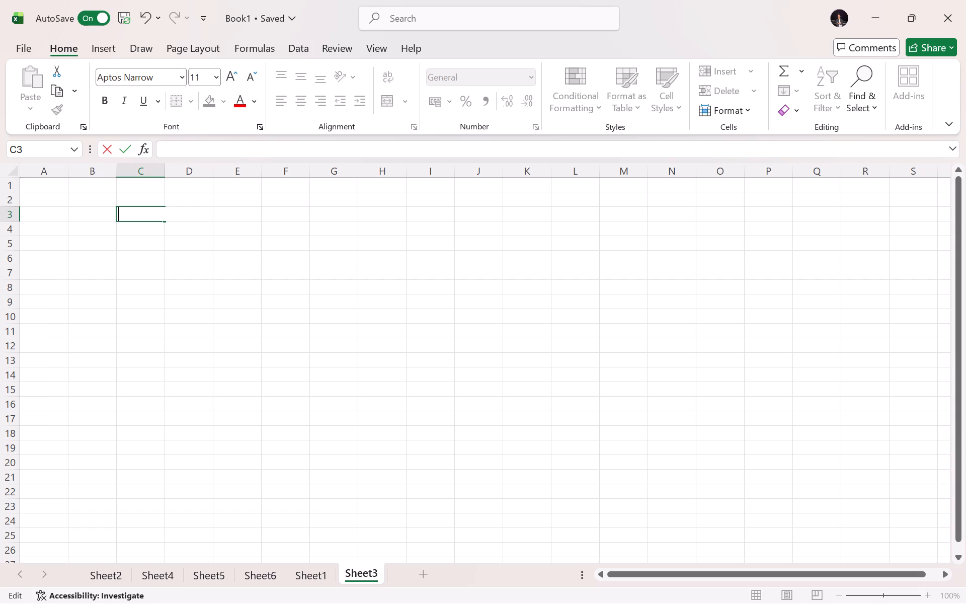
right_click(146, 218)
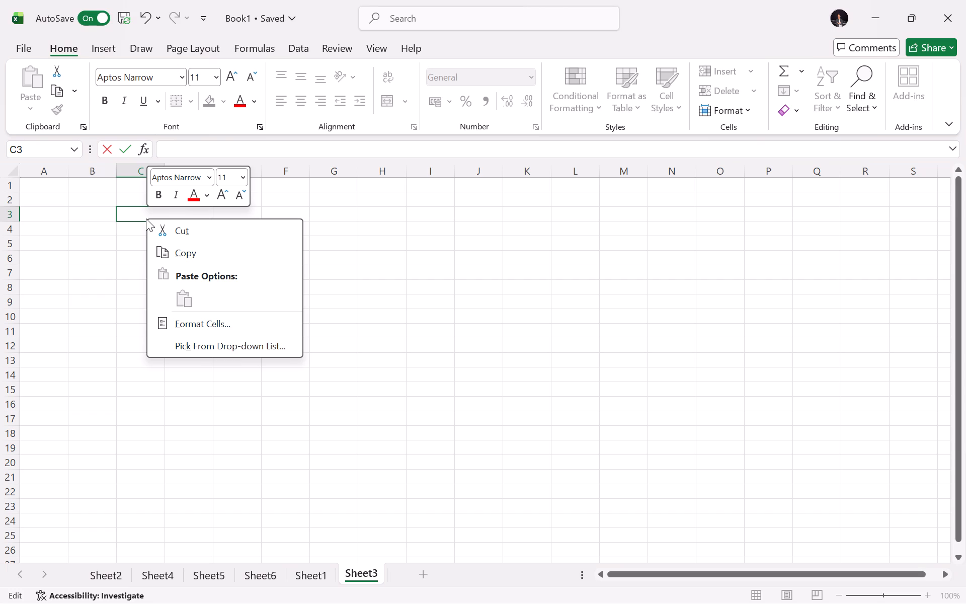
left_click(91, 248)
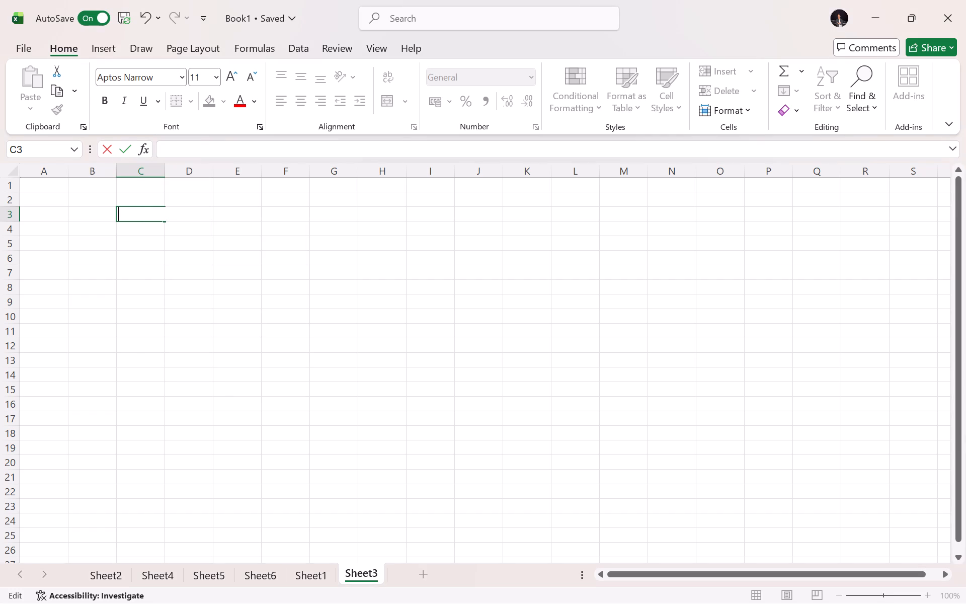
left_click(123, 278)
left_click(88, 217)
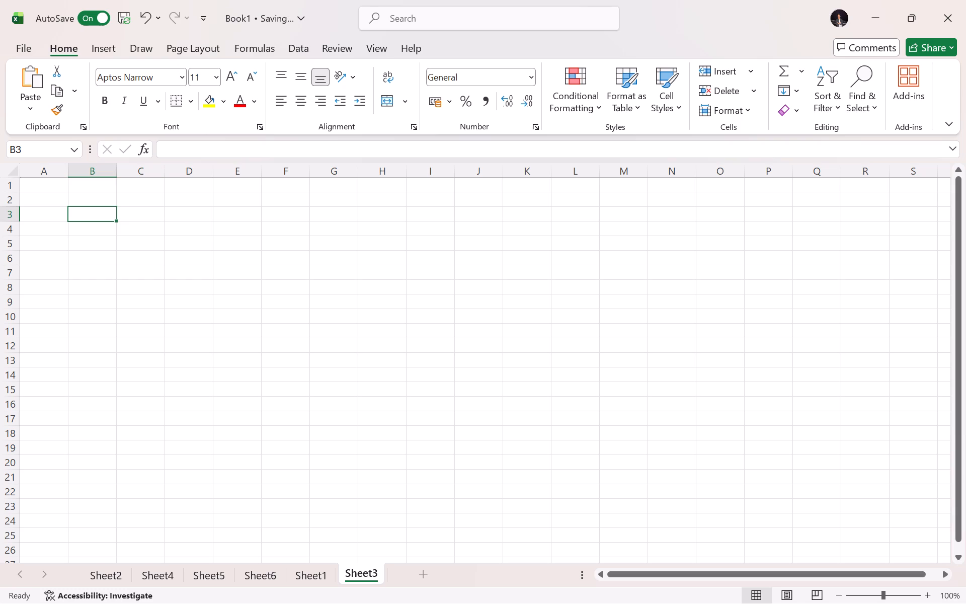
Draw a rectangle about 9.28 cm high and 15.77 cm wide on Sheet3, across columns D to M, rows 3 to 21.
left_click(110, 51)
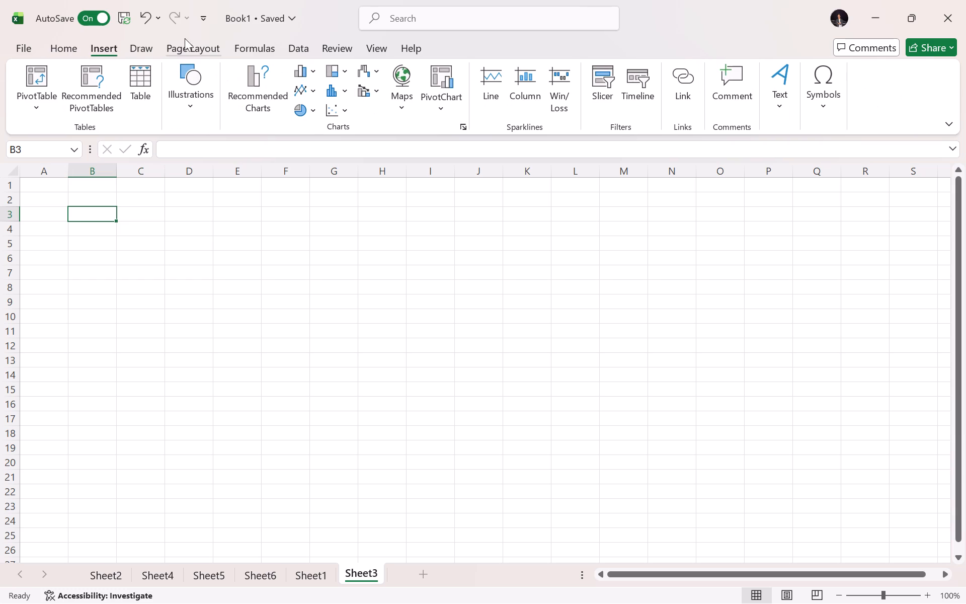
left_click(192, 99)
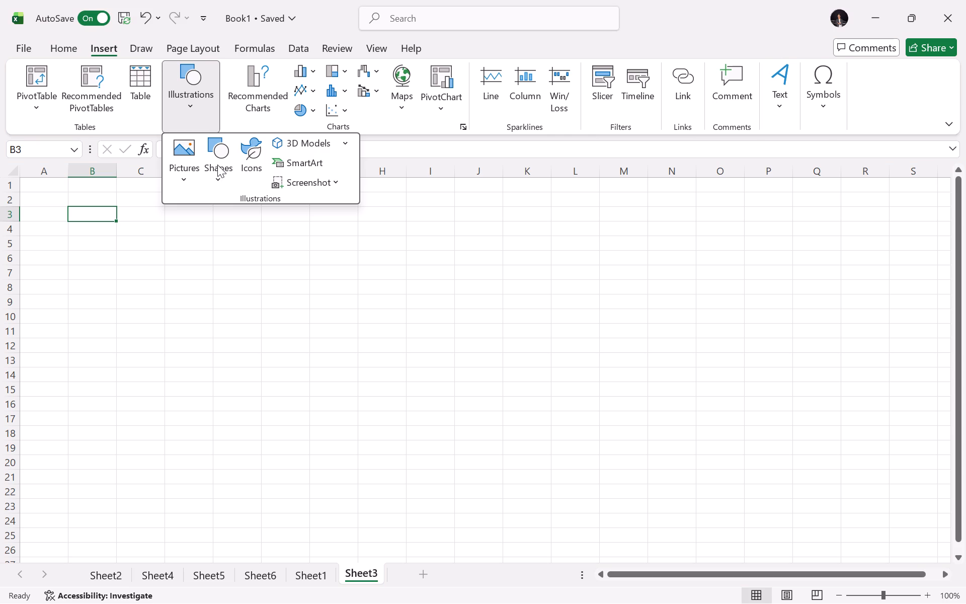
left_click(217, 171)
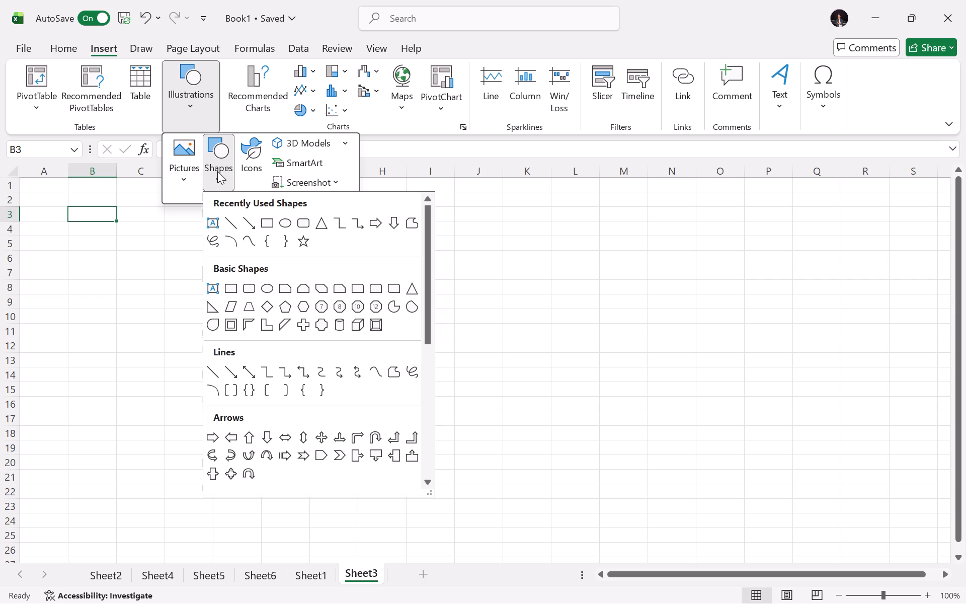
left_click(271, 222)
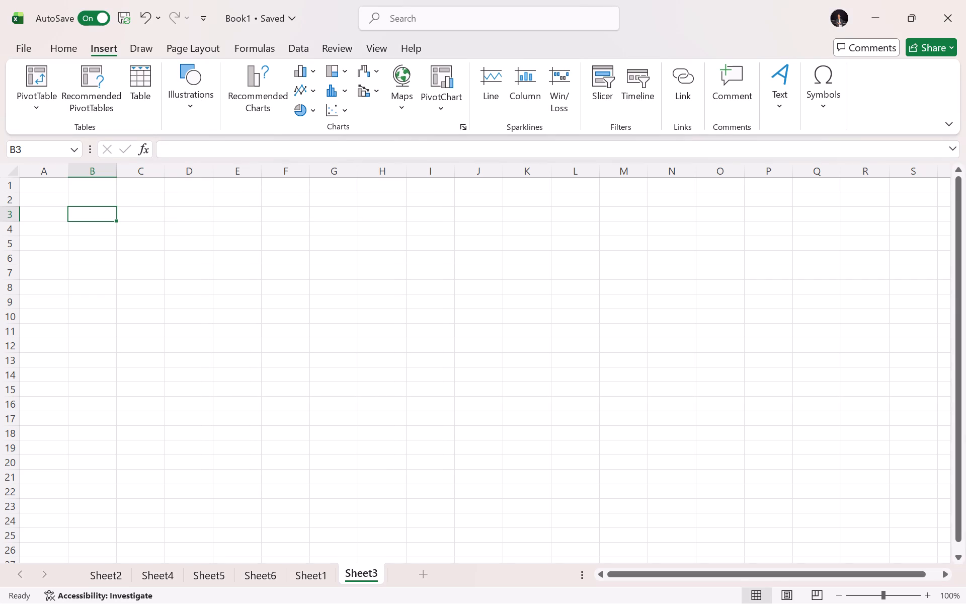
left_click_drag(164, 210, 467, 387)
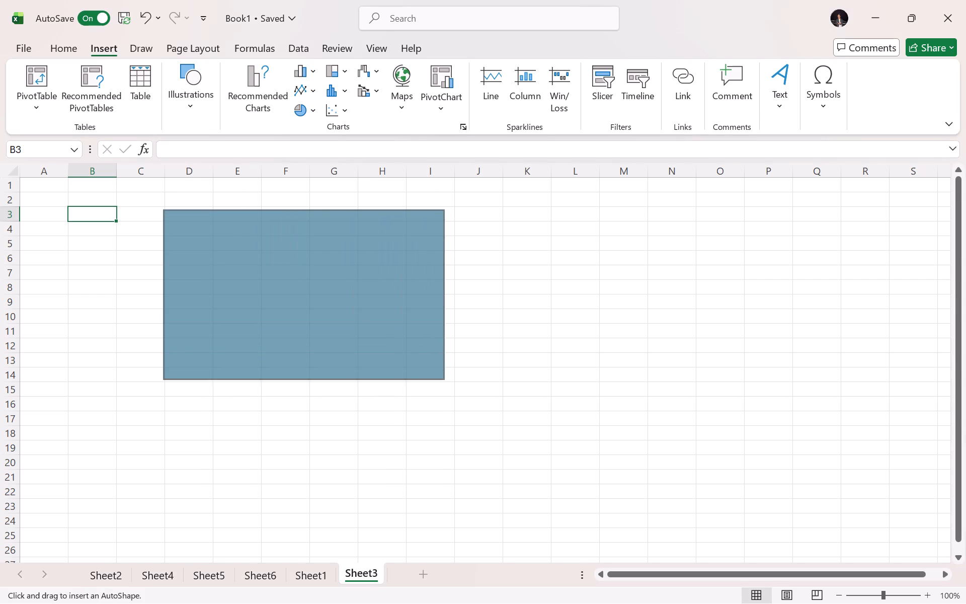
left_click_drag(467, 387, 615, 475)
scroll(570, 460, "right", 1)
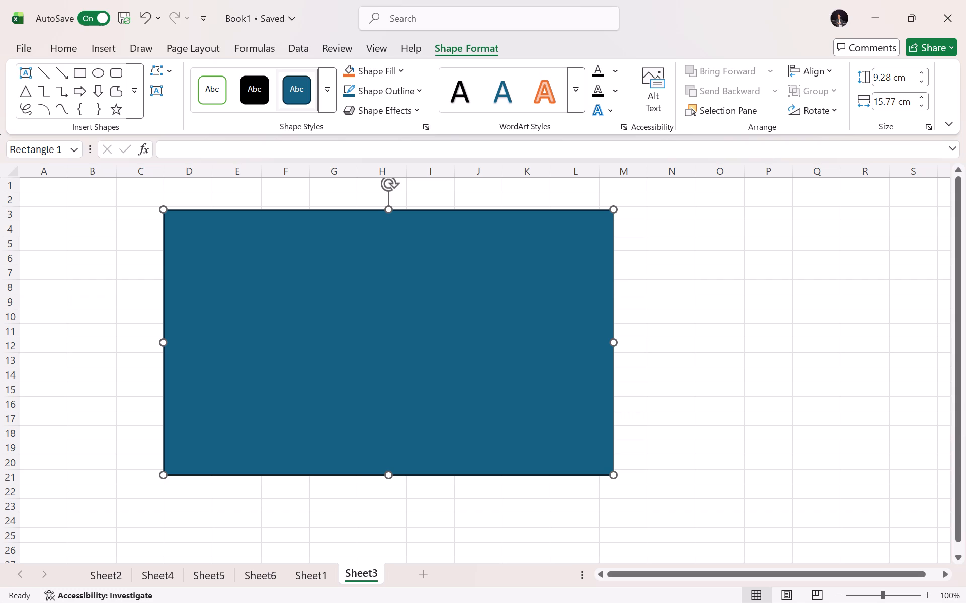
Add the text "Total Sales" inside the rectangle.
right_click(351, 347)
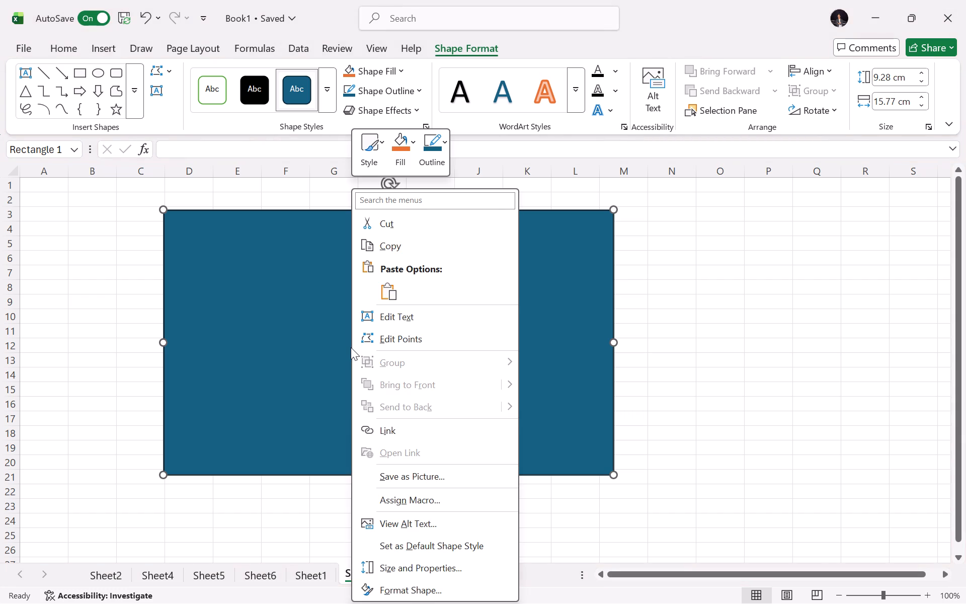
left_click(407, 320)
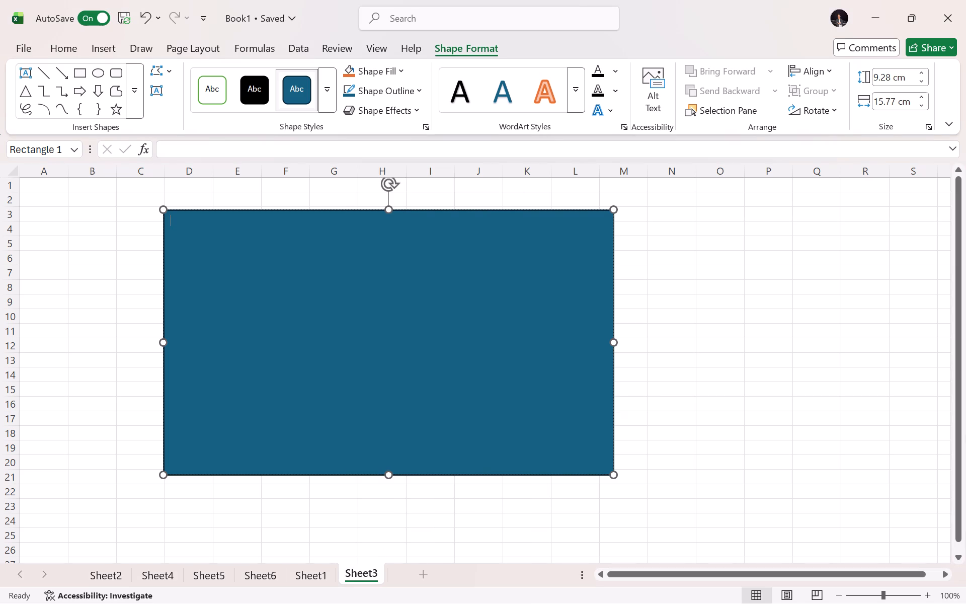
type("Total Sales")
Add the value 6,20,000 on a second line beneath "Total Sales" in the rectangle.
key("space")
key("Return")
key("6")
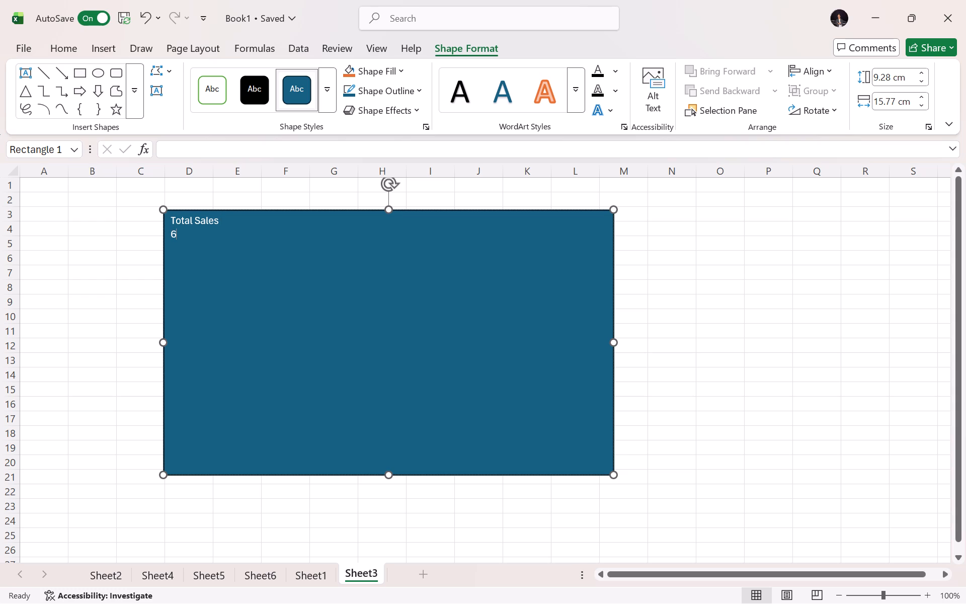
key("comma")
type("20,000")
Format both text lines in the rectangle as bold, size 16 and horizontally centred.
left_click_drag(173, 220, 195, 222)
left_click_drag(195, 222, 216, 230)
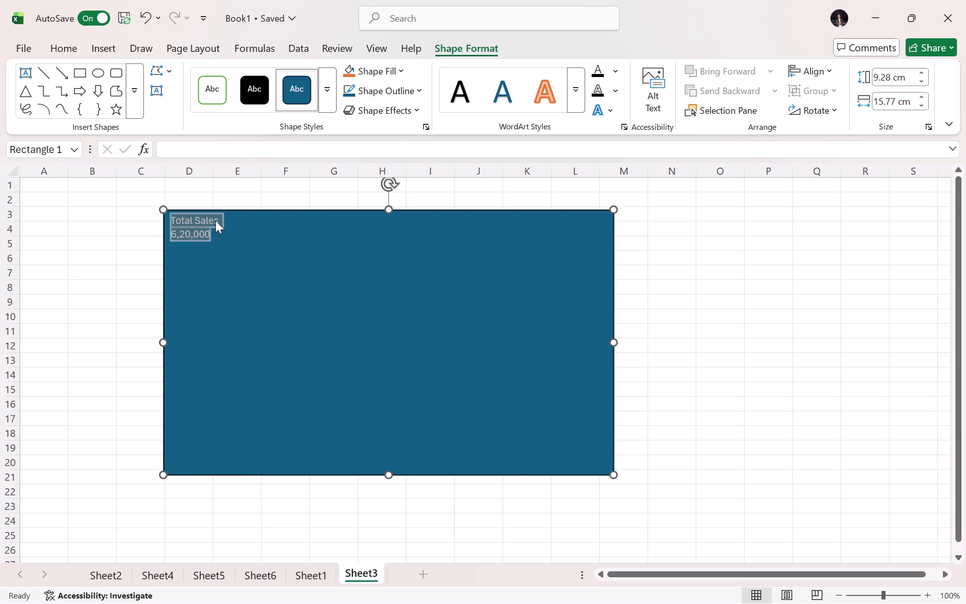
left_click(73, 42)
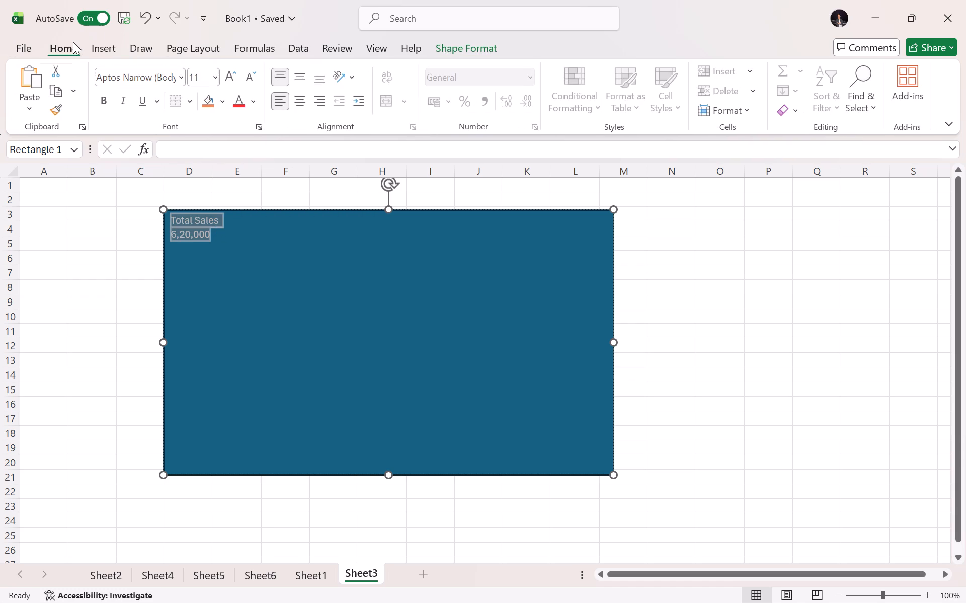
left_click(106, 106)
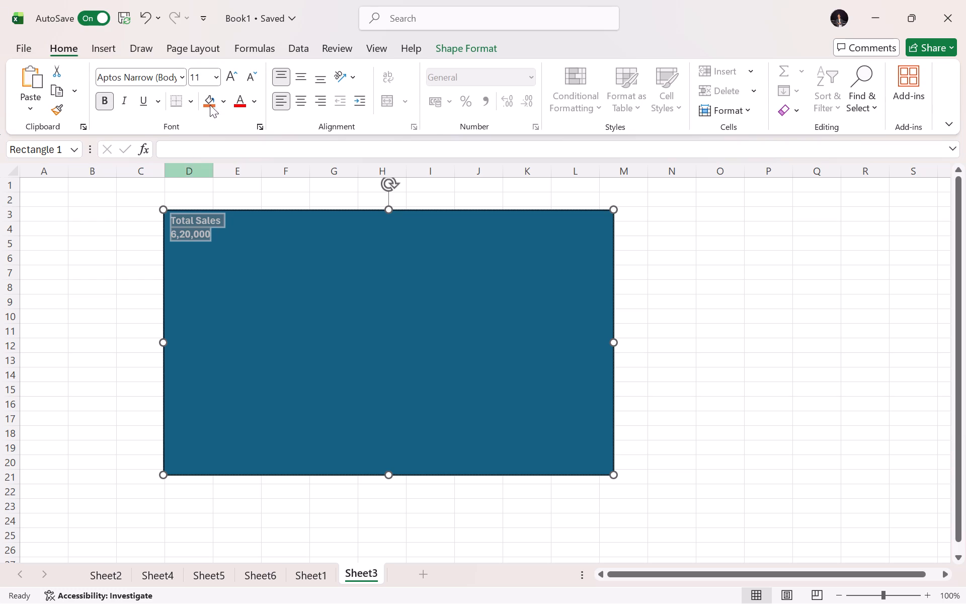
left_click(217, 79)
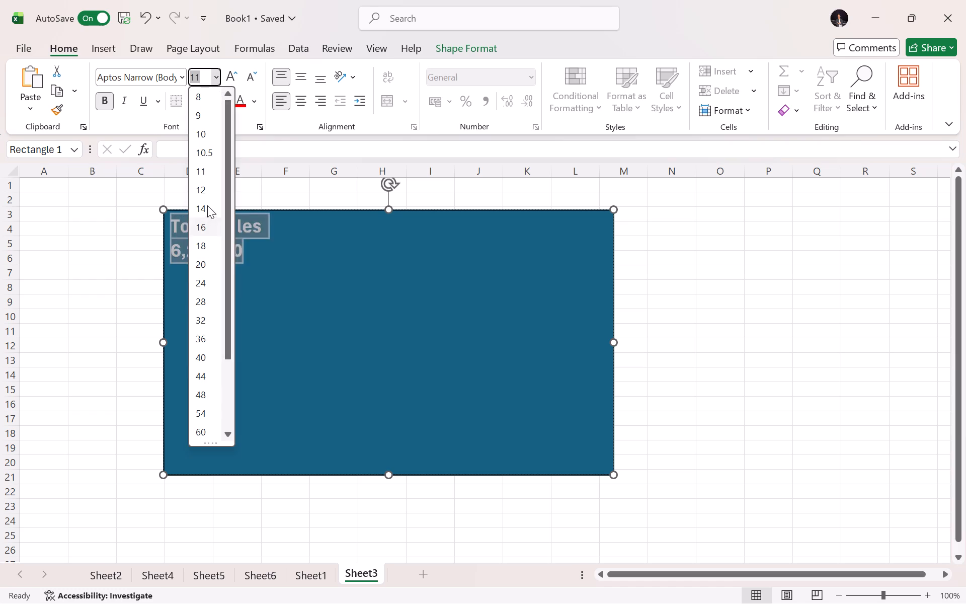
left_click(207, 231)
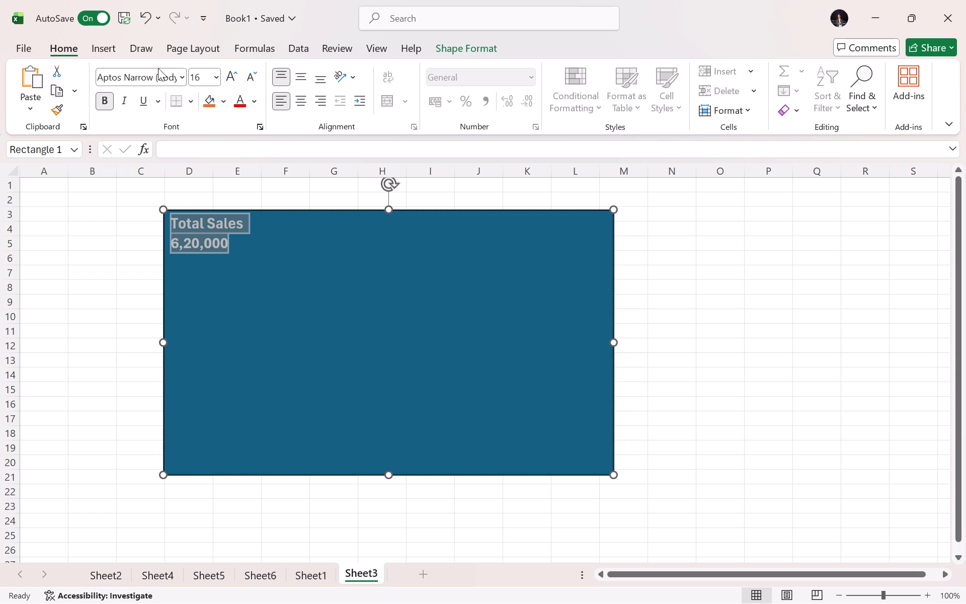
left_click(218, 78)
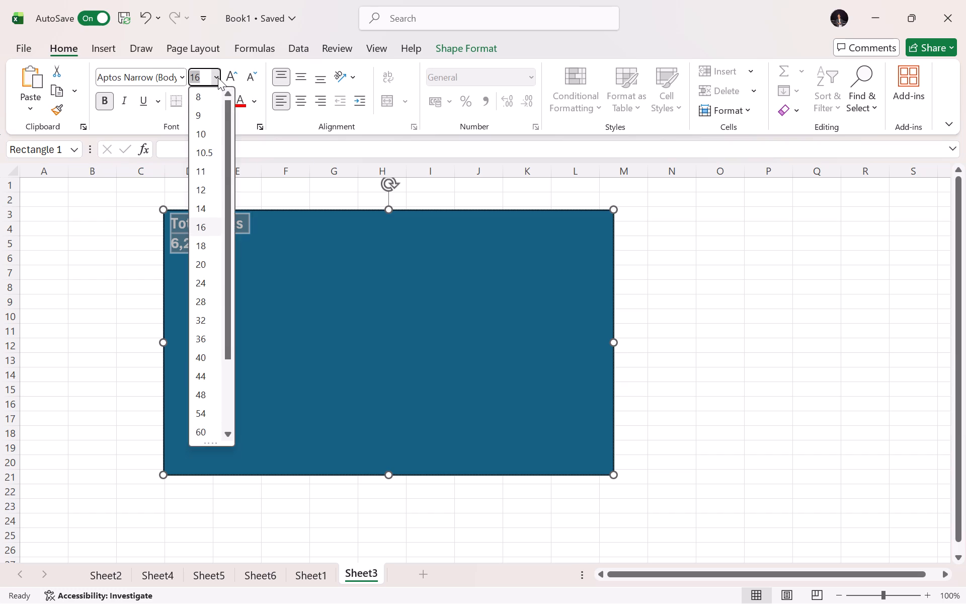
left_click(204, 226)
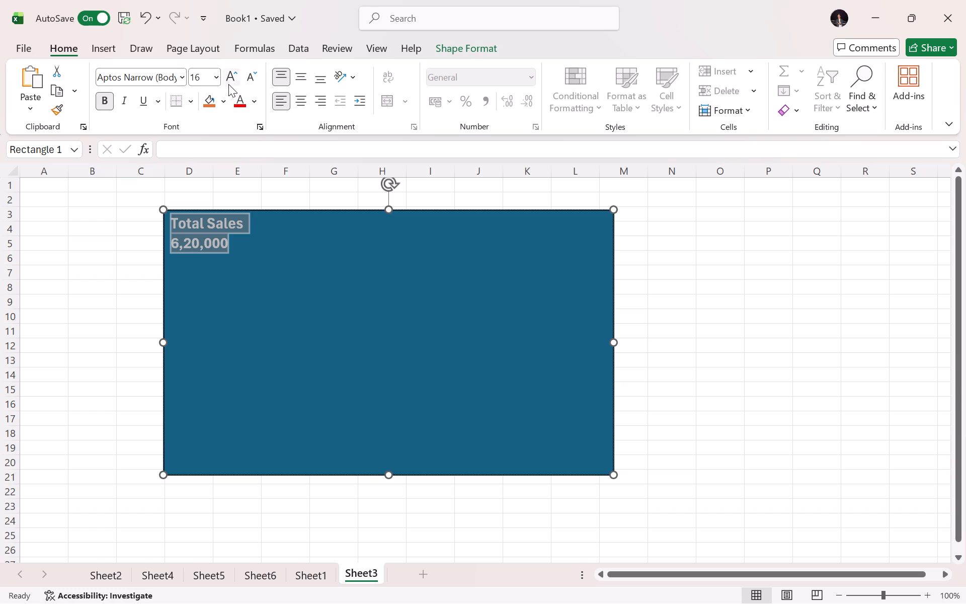
left_click(303, 106)
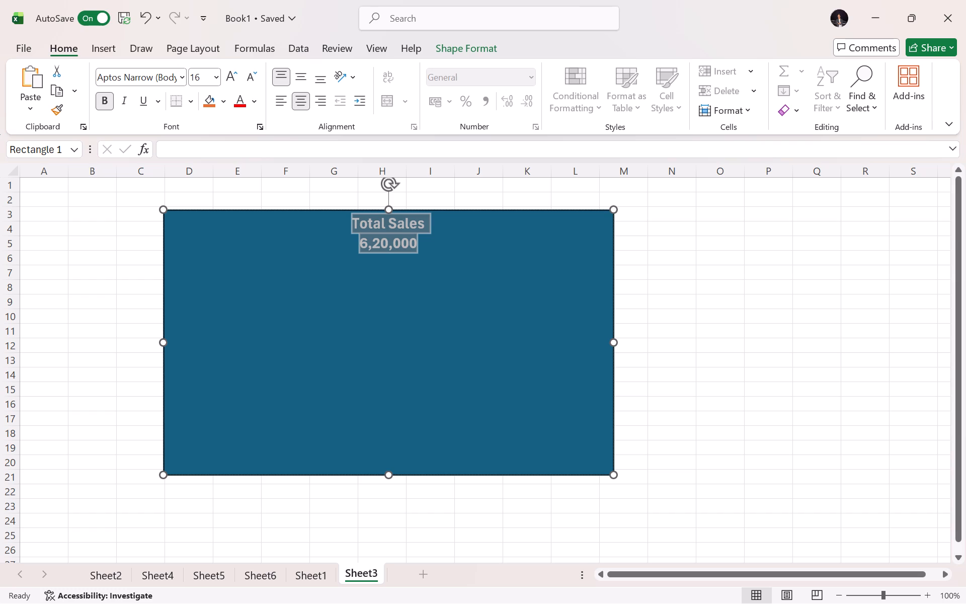
left_click_drag(422, 278, 442, 292)
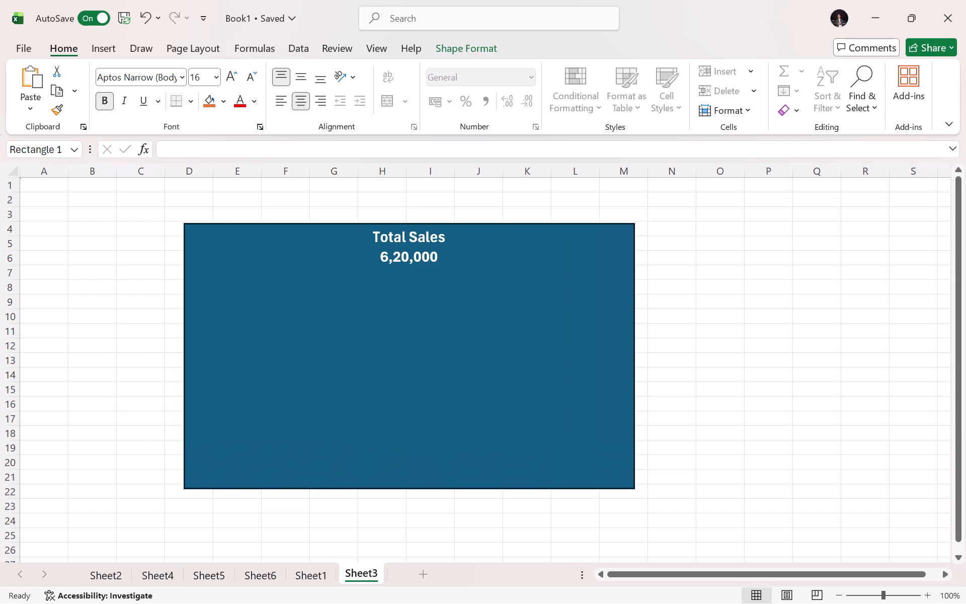
left_click_drag(442, 292, 441, 292)
Set the font size of the 6,20,000 line in the rectangle to 18.
left_click_drag(381, 259, 444, 263)
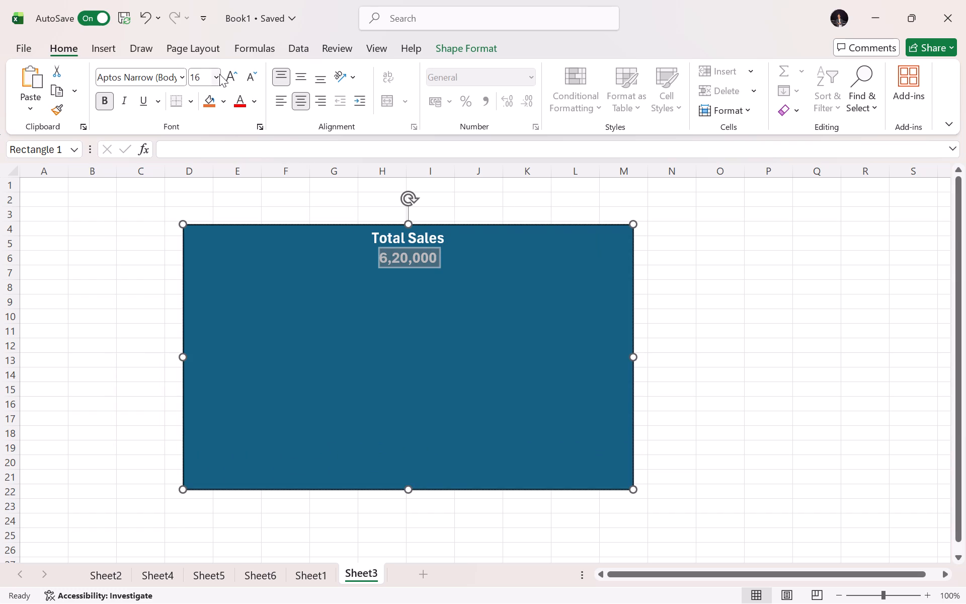
left_click(219, 74)
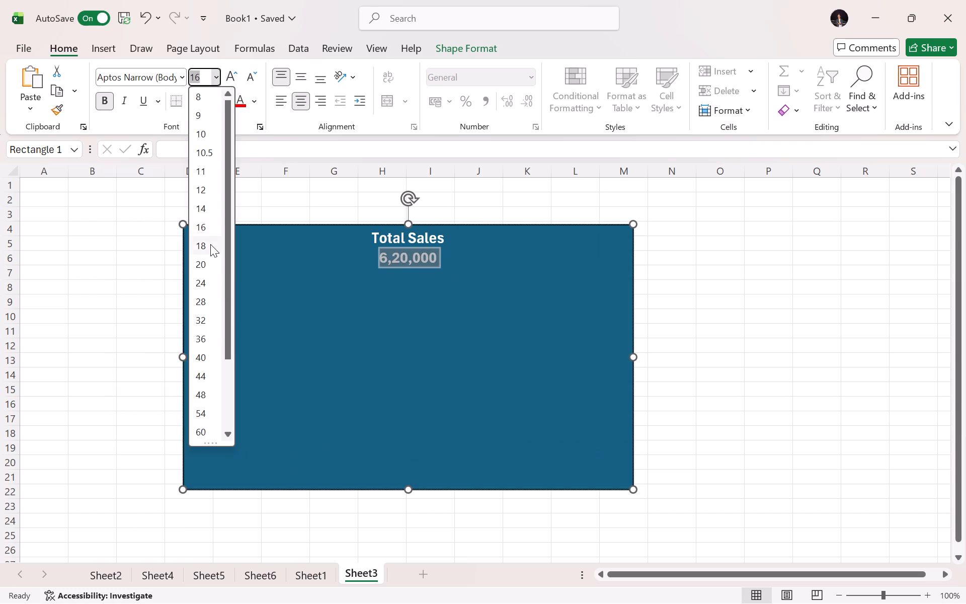
left_click(210, 244)
left_click_drag(459, 306, 458, 306)
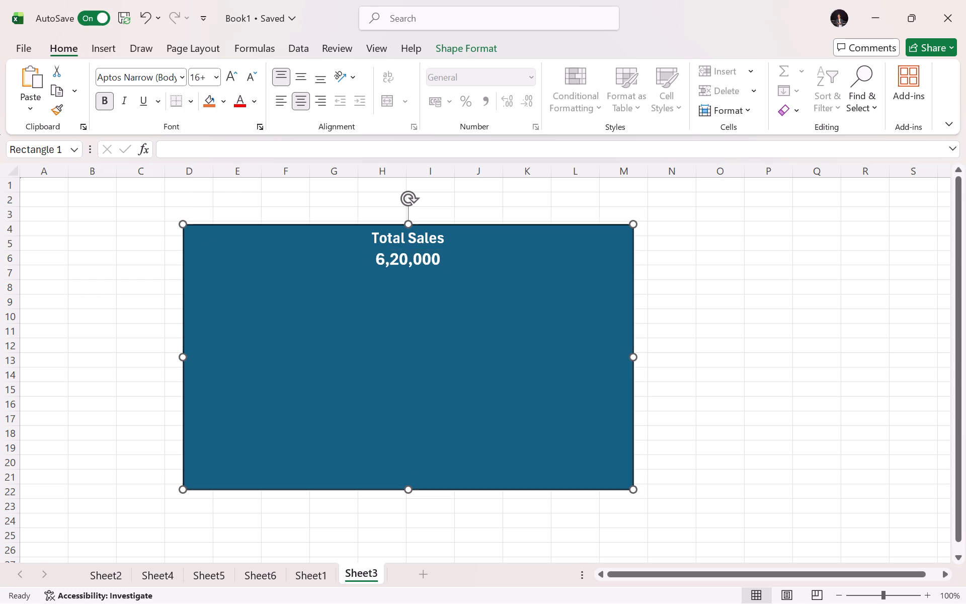
left_click_drag(458, 306, 462, 317)
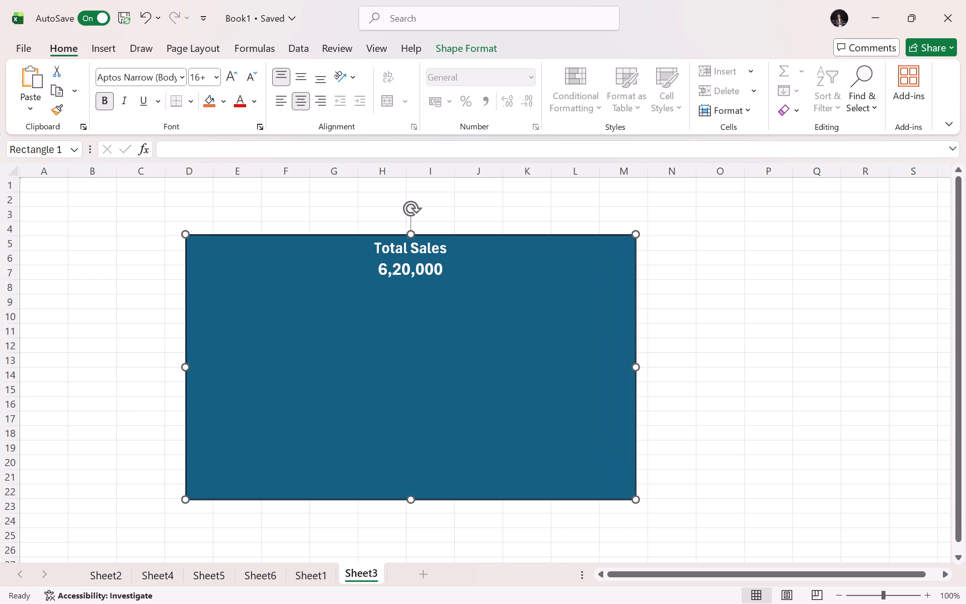
Remove the bold formatting from the "Total Sales" line only.
left_click_drag(376, 245, 450, 238)
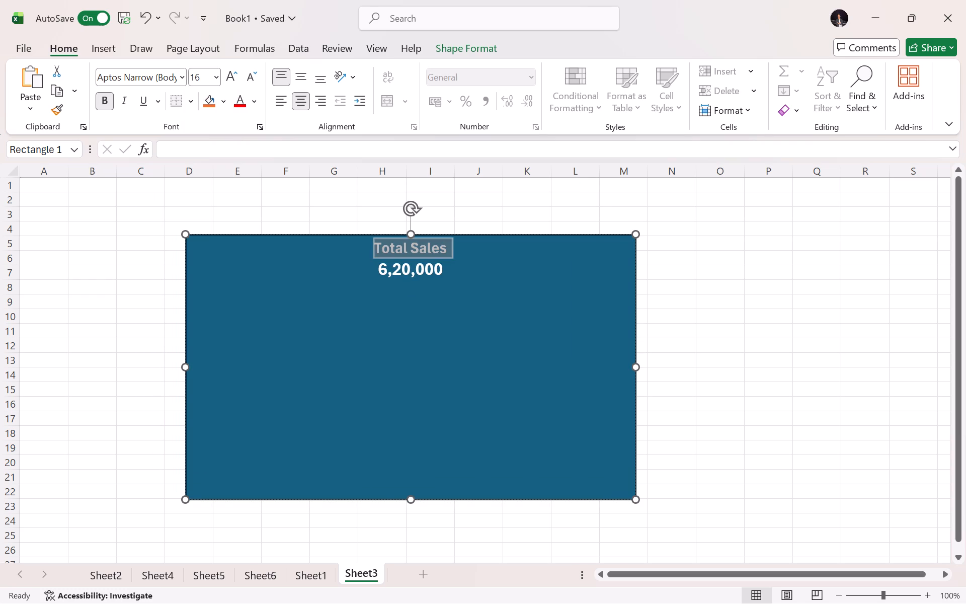
left_click_drag(450, 238, 462, 241)
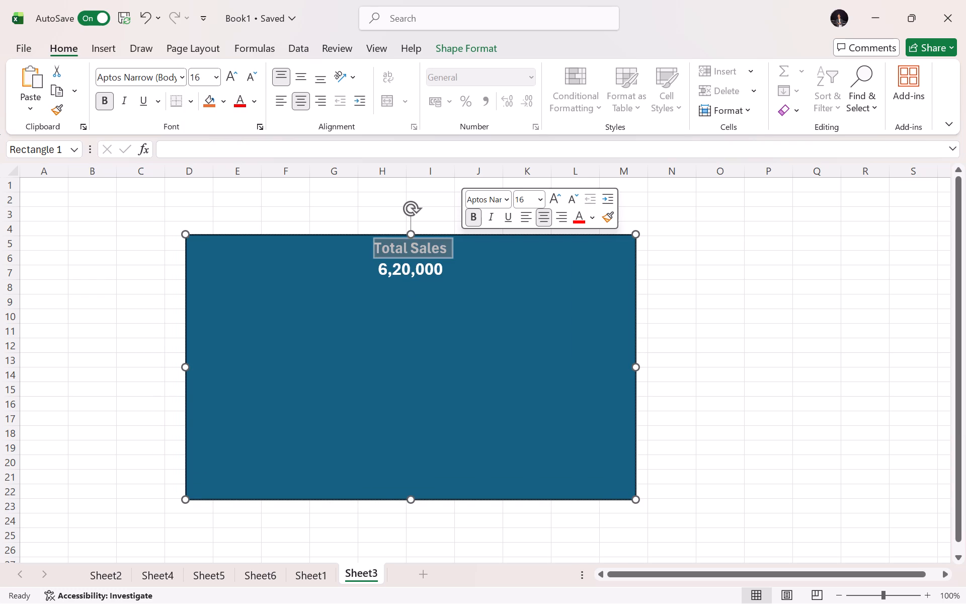
left_click(101, 98)
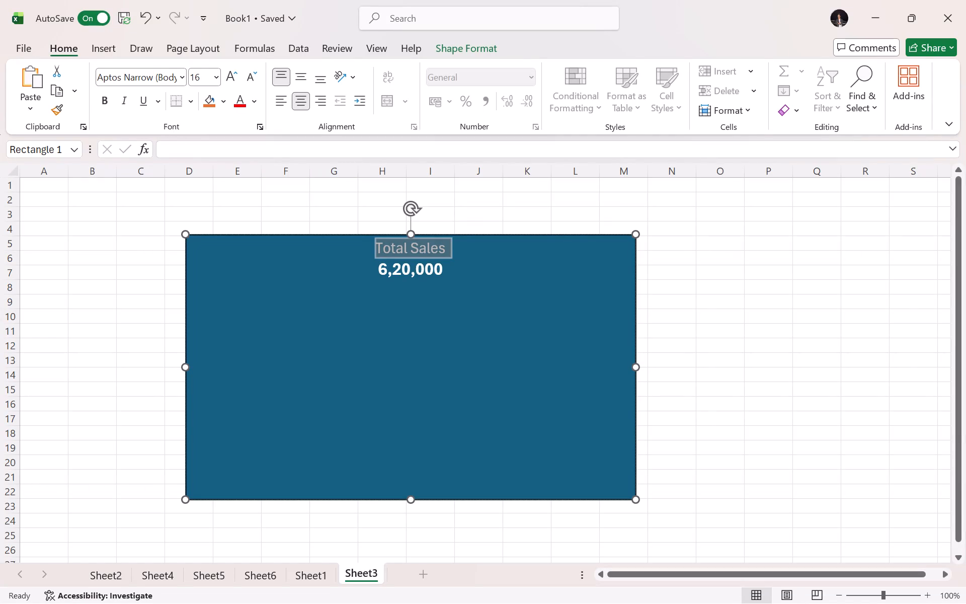
left_click(330, 203)
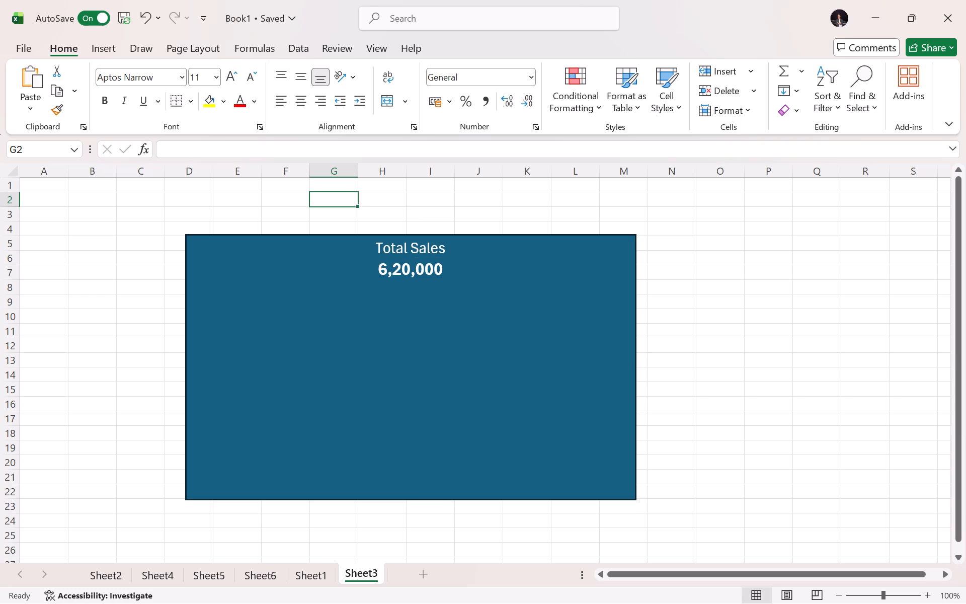
Move the Total Sales rectangle to start in column A, row 2, and shrink it to end near column H, row 14.
left_click(357, 350)
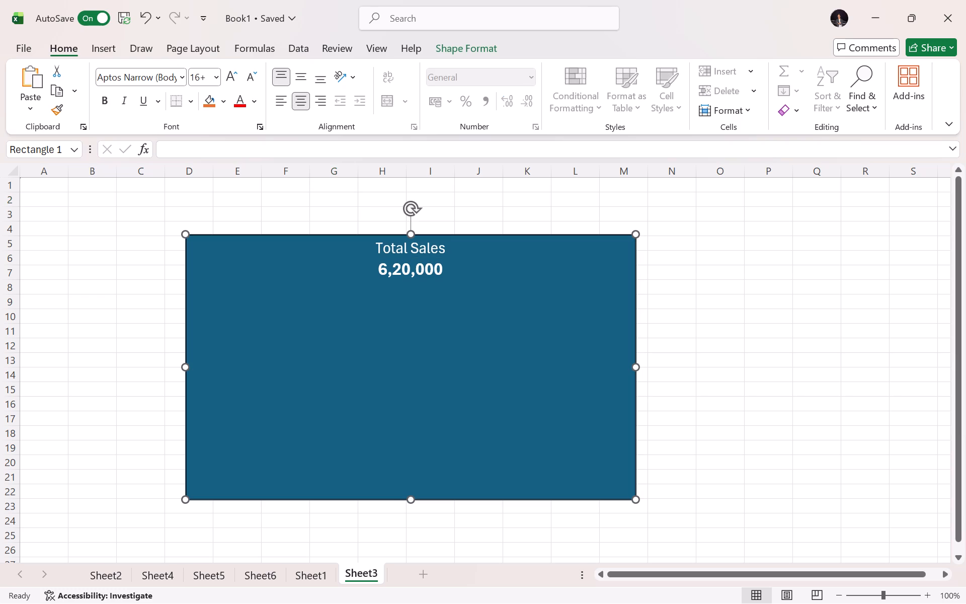
left_click_drag(357, 350, 214, 318)
left_click_drag(490, 467, 390, 370)
left_click_drag(390, 370, 413, 377)
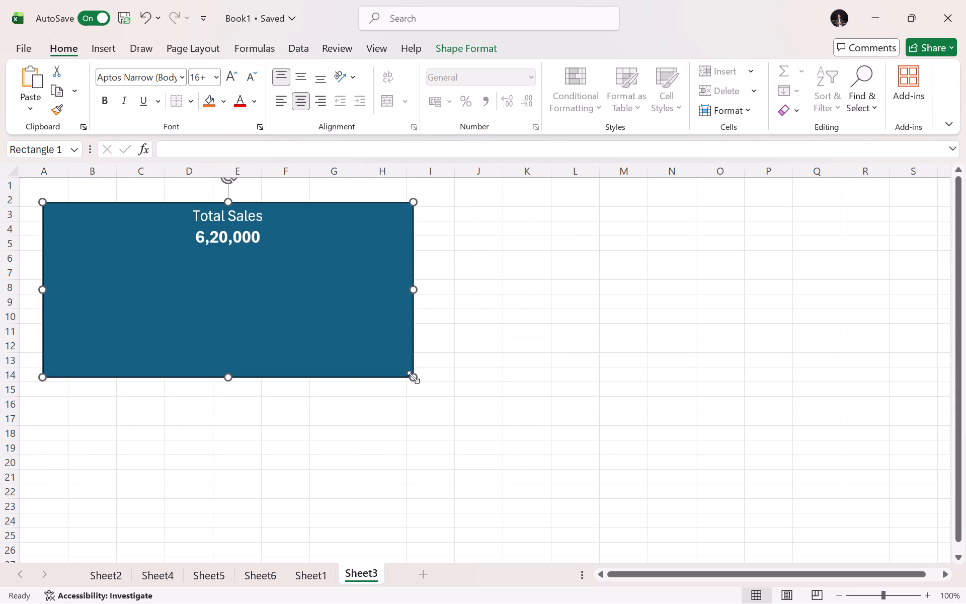
Draw a second rectangle about 6.09 cm high and 11.8 cm wide across columns K to Q, rows 3 to 14.
left_click(98, 48)
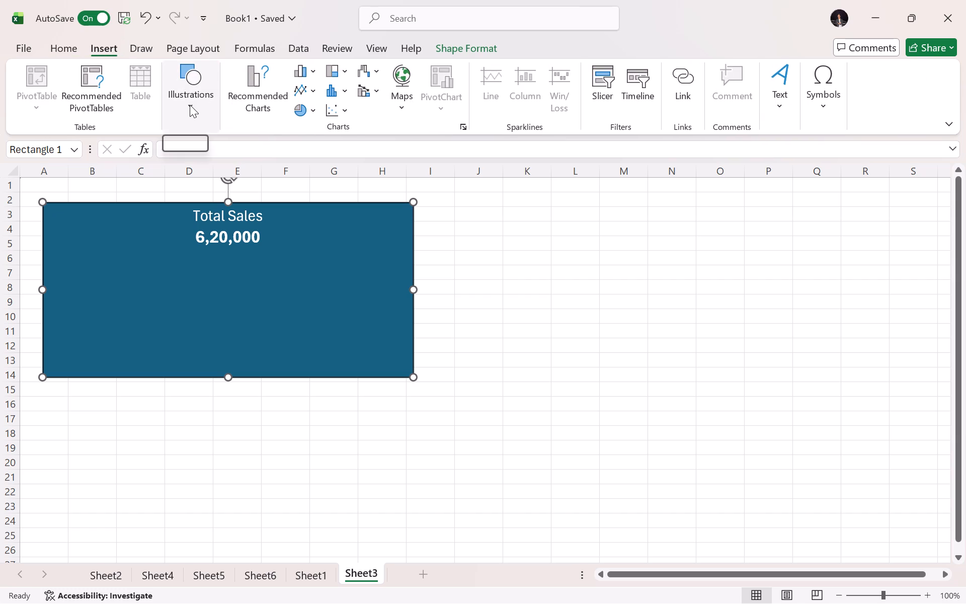
left_click(190, 105)
left_click(223, 171)
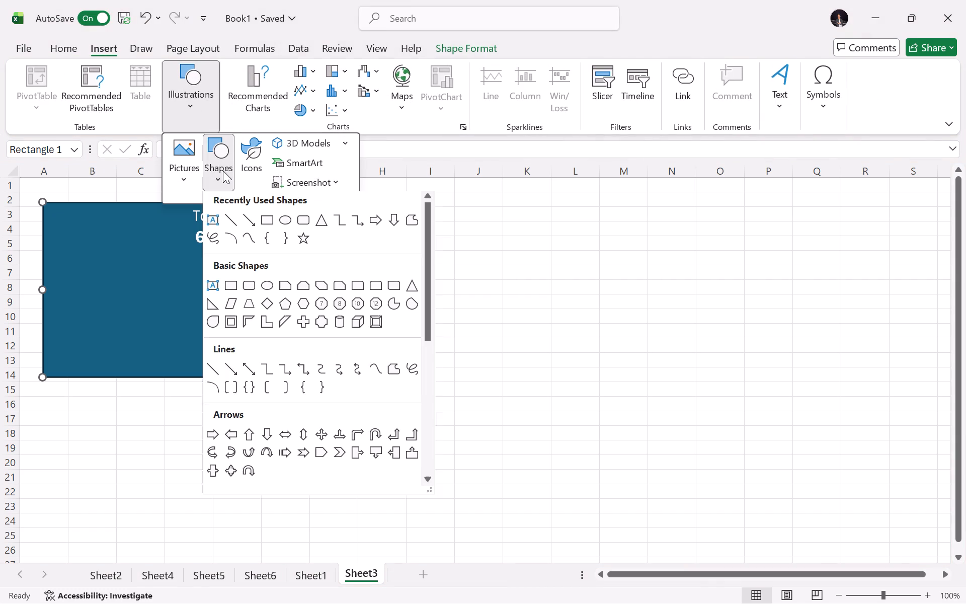
left_click(269, 220)
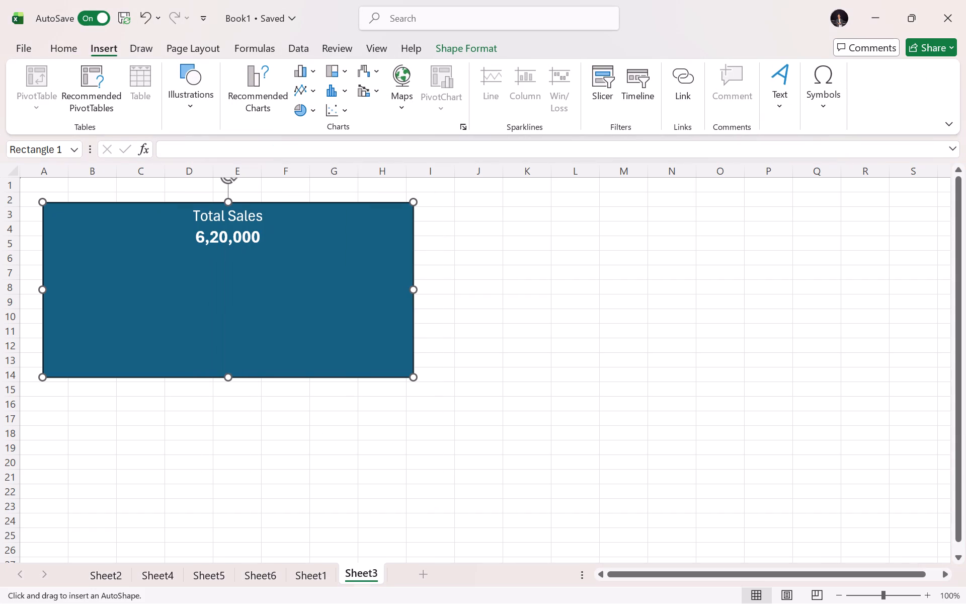
left_click_drag(503, 205, 839, 379)
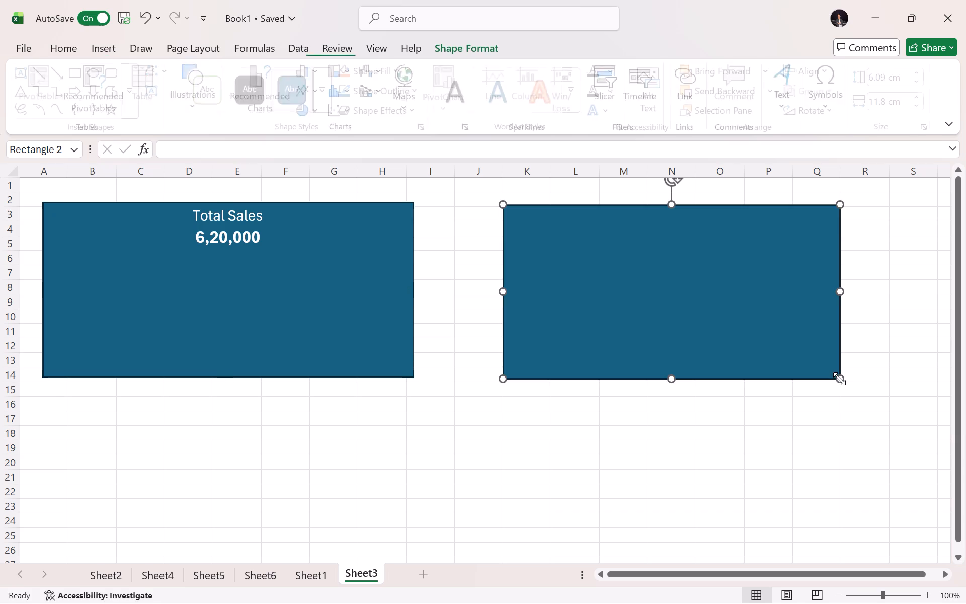
Draw a third rectangle about 6.03 cm high and 12.75 cm wide below the Total Sales rectangle, from row 17 to row 28.
left_click(98, 47)
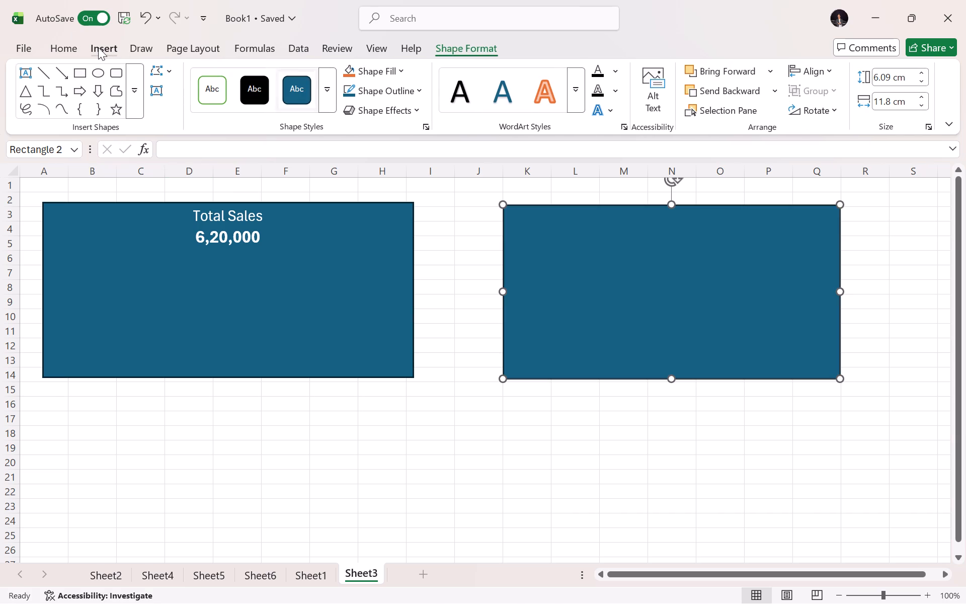
left_click(180, 103)
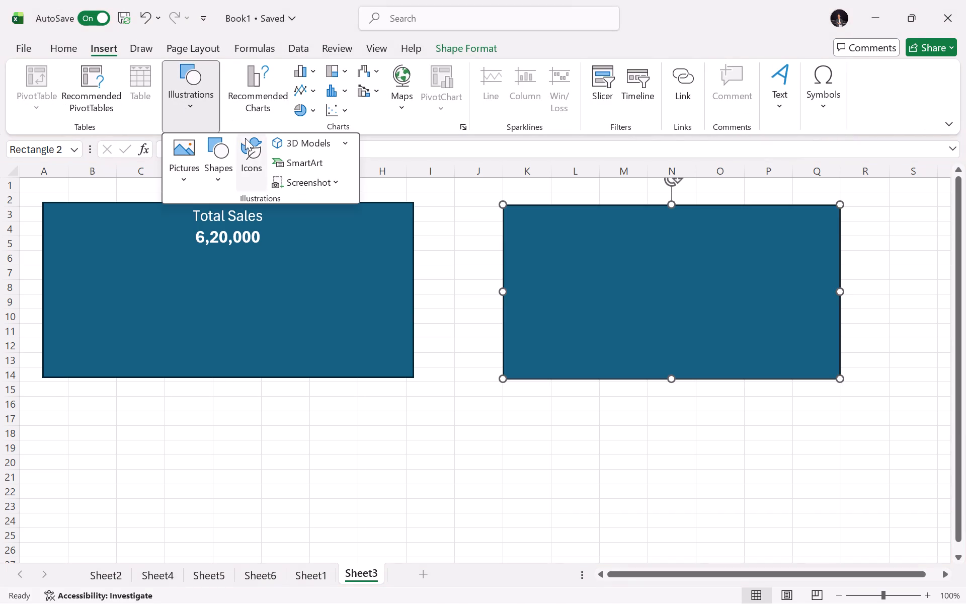
left_click(221, 179)
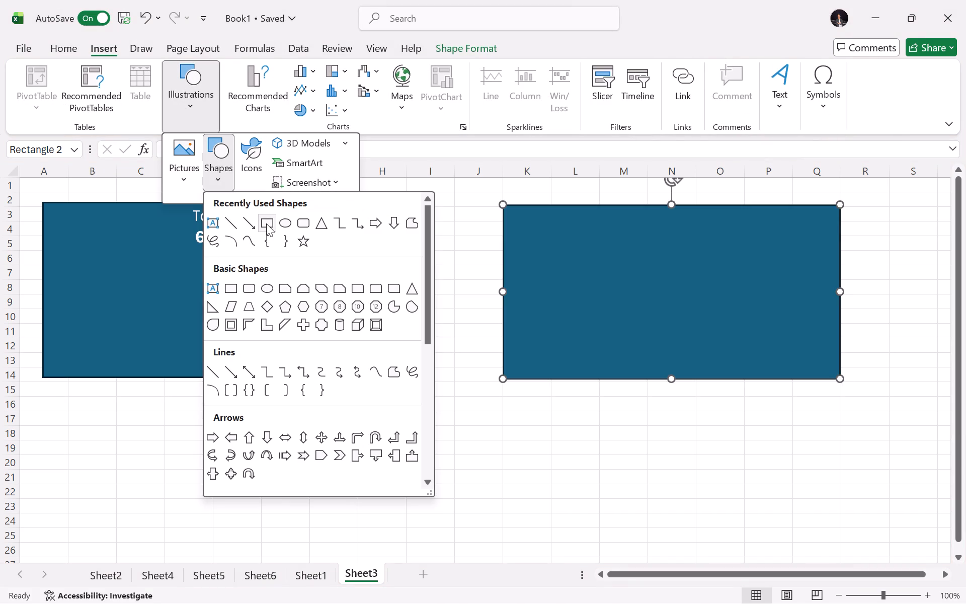
left_click(266, 223)
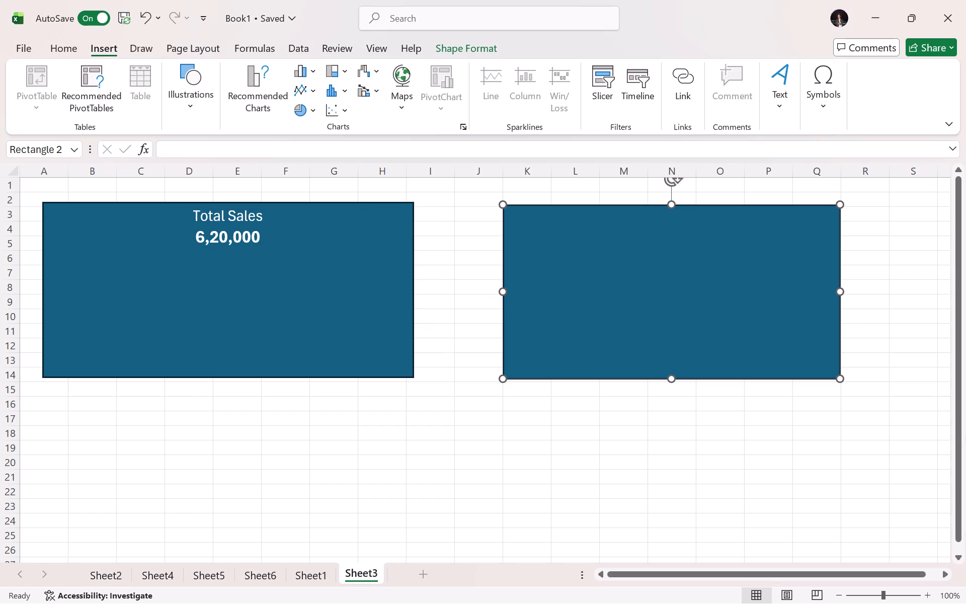
left_click_drag(55, 415, 403, 570)
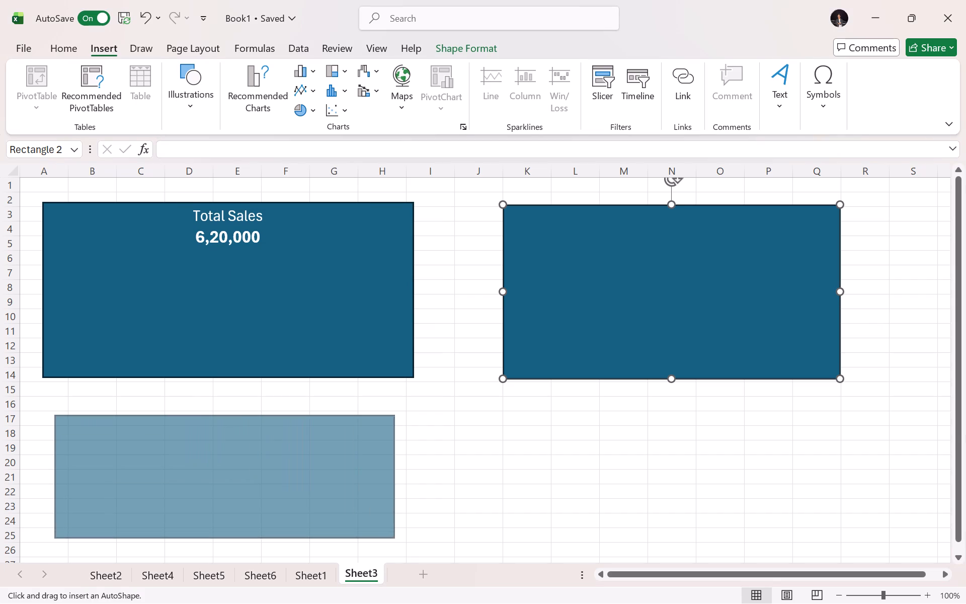
left_click_drag(403, 570, 420, 543)
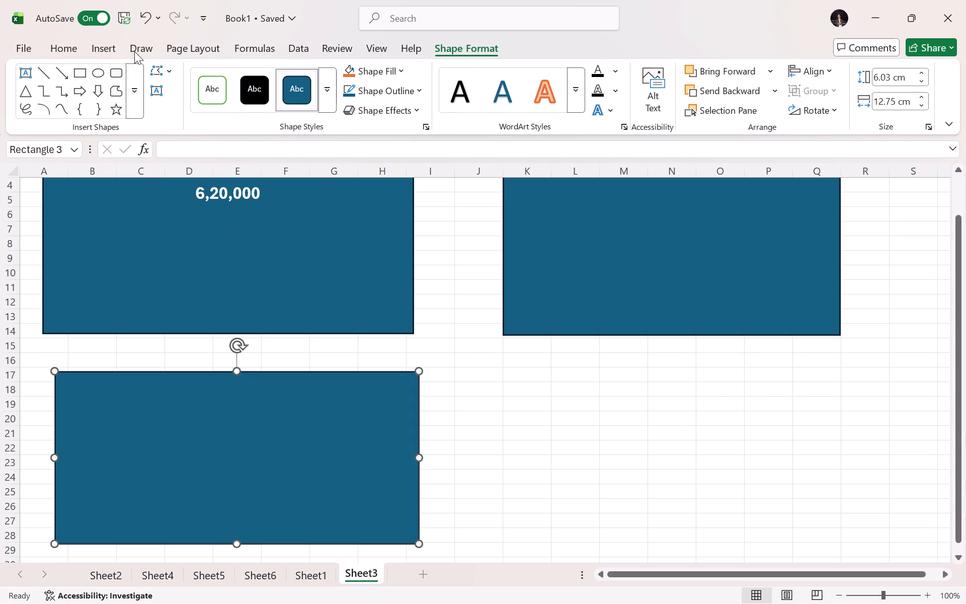
Draw a fourth rectangle about 5.84 cm high and 11.87 cm wide across columns K to Q, rows 17 to 28.
left_click(96, 47)
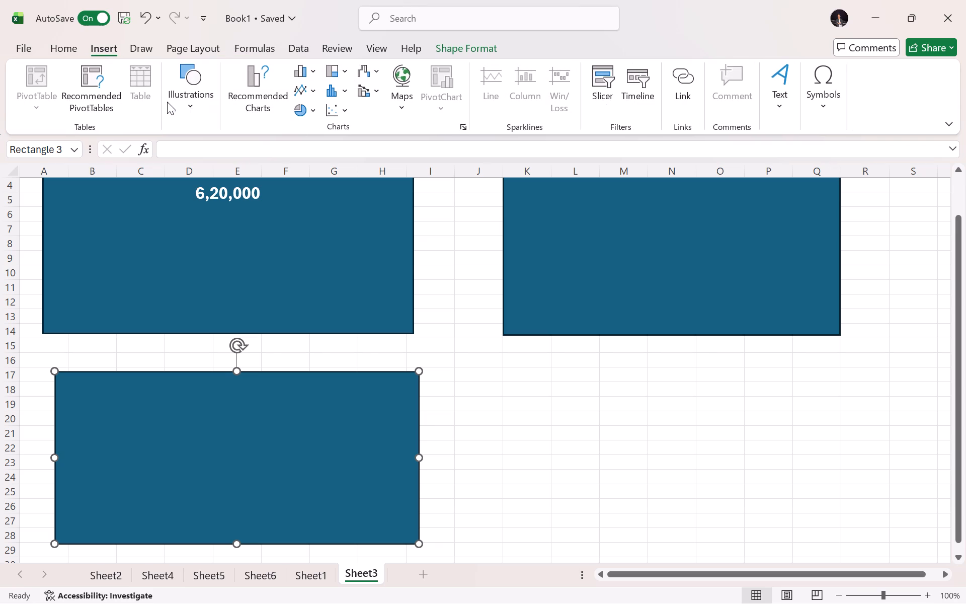
left_click(188, 111)
left_click(215, 175)
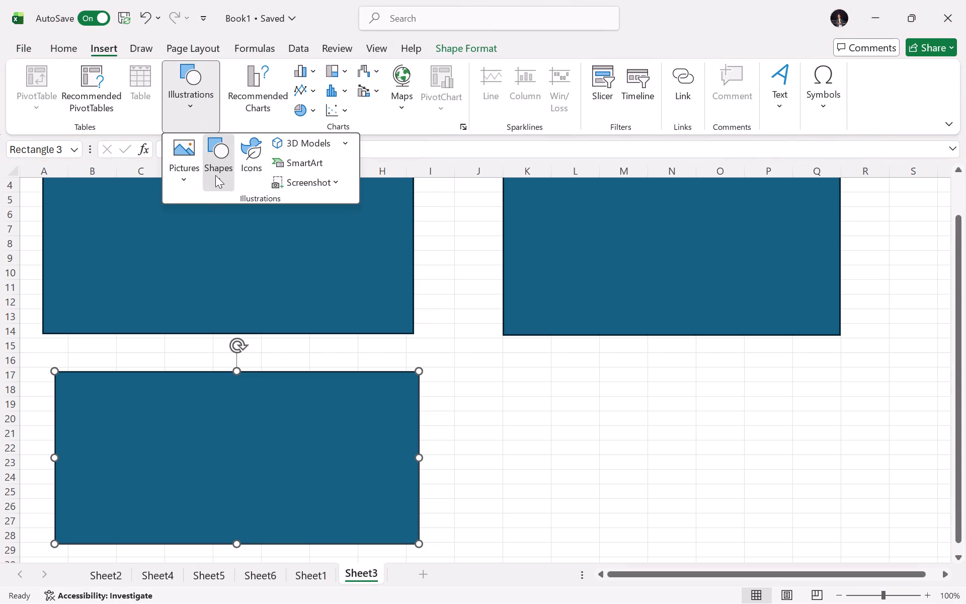
left_click(261, 221)
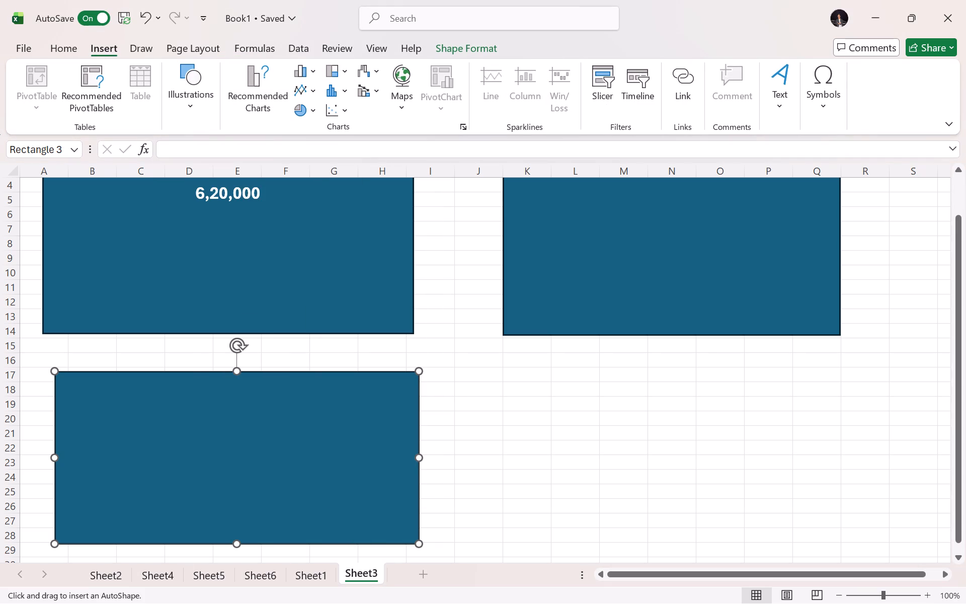
left_click_drag(503, 372, 805, 520)
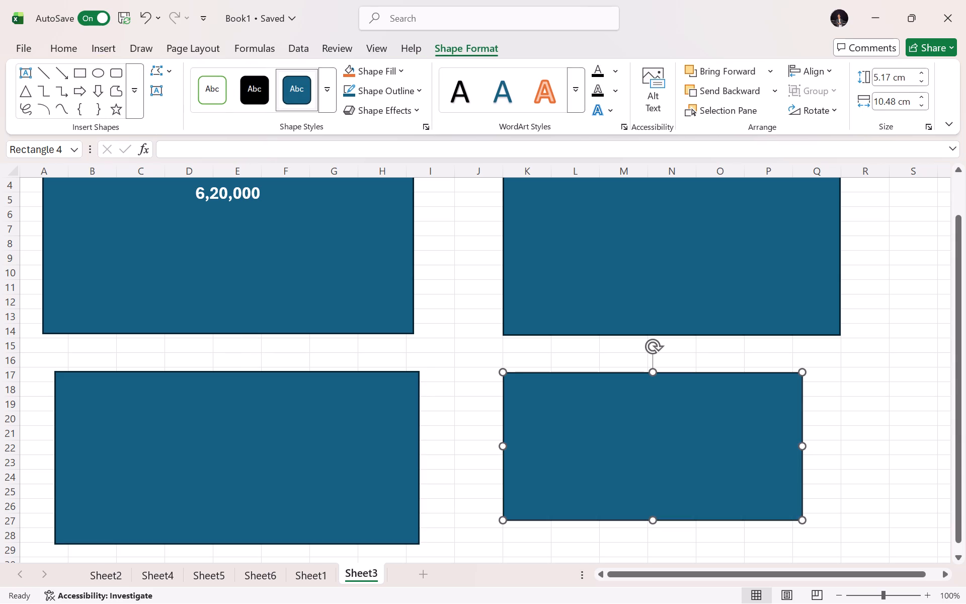
left_click_drag(799, 520, 809, 523)
left_click_drag(809, 523, 842, 539)
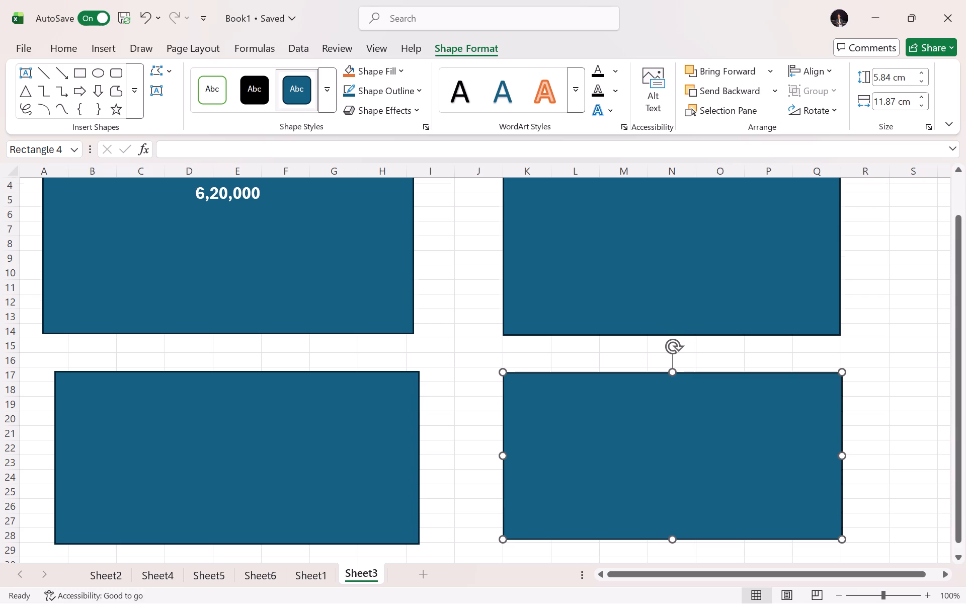
Add the text "Total Orders" to the second rectangle, beside the Total Sales card.
scroll(422, 268, "up", 1)
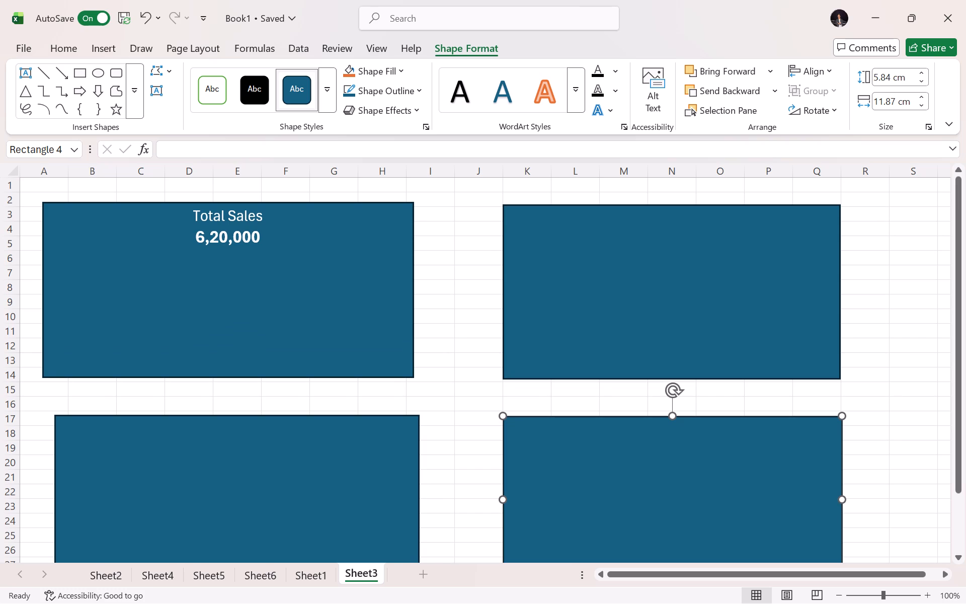
right_click(598, 234)
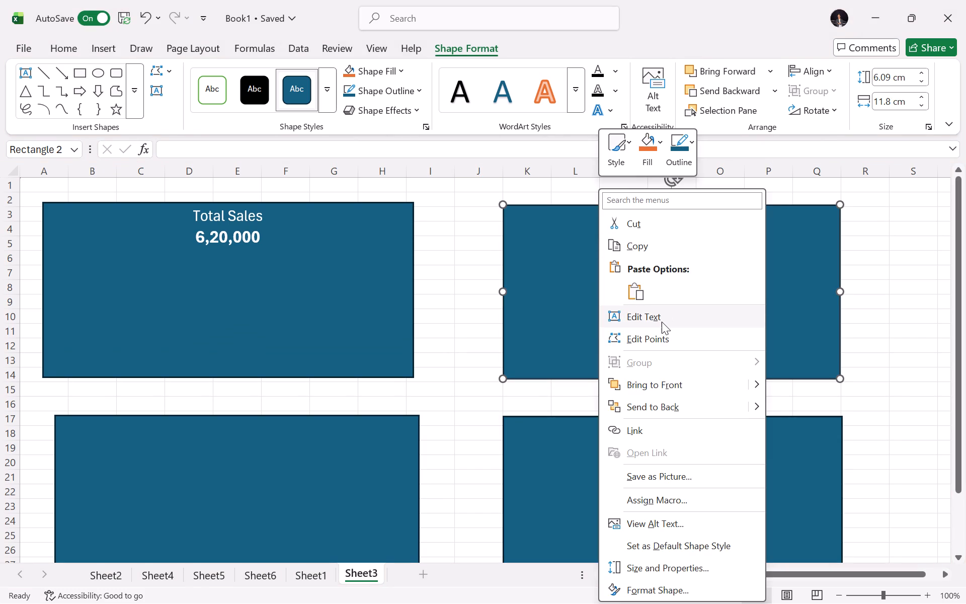
left_click(662, 322)
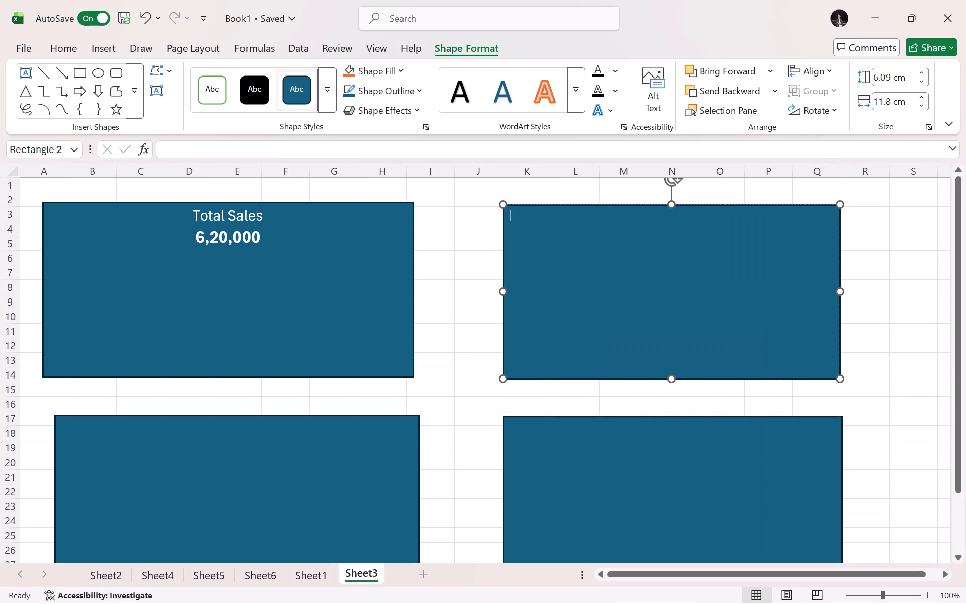
type("TO")
key("BackSpace")
type("otal")
key("space")
key("s")
key("BackSpace")
type("Orders")
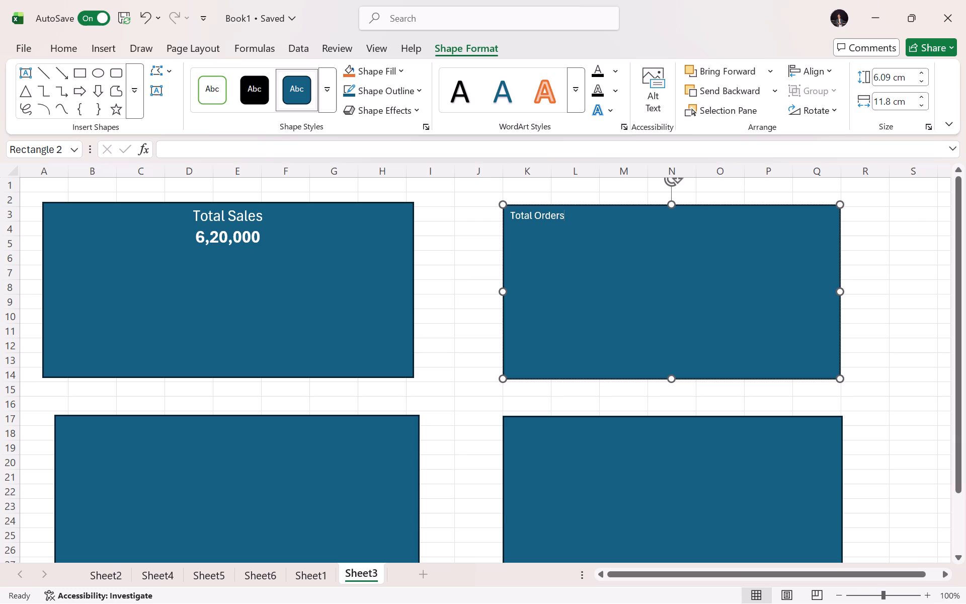
Centre the "Total Orders" text horizontally and set its font size to 16.
left_click_drag(512, 213, 566, 217)
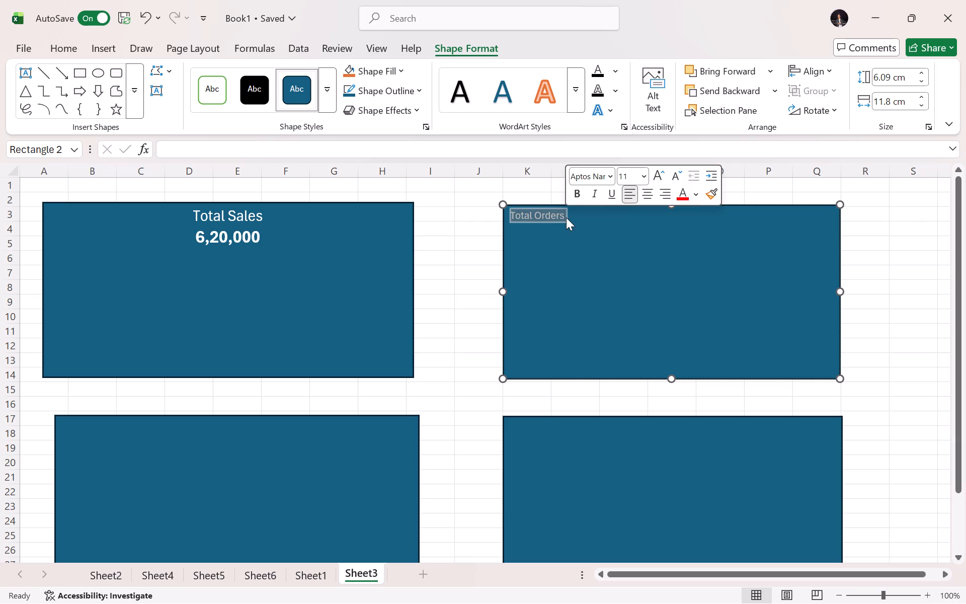
left_click(649, 194)
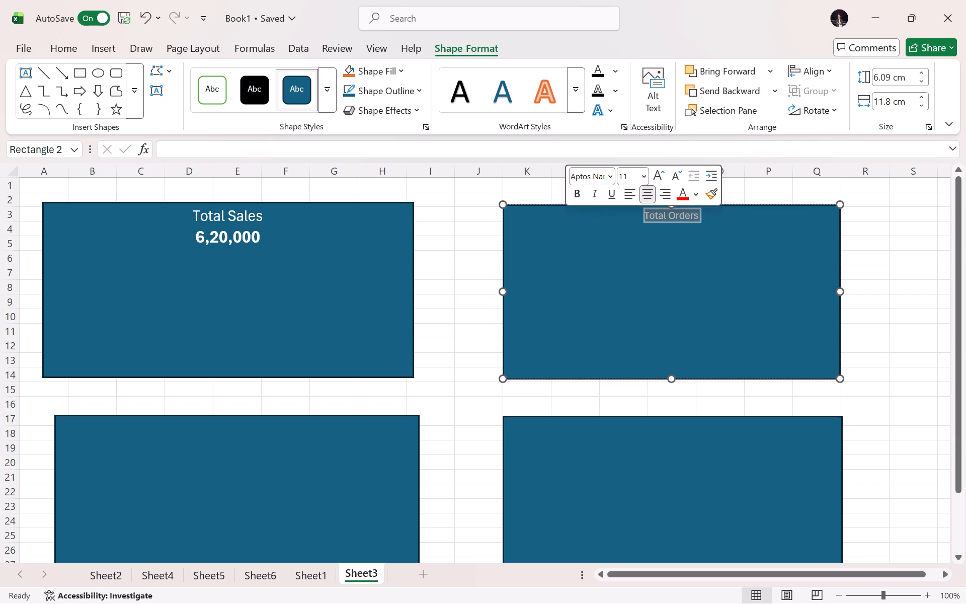
left_click(647, 177)
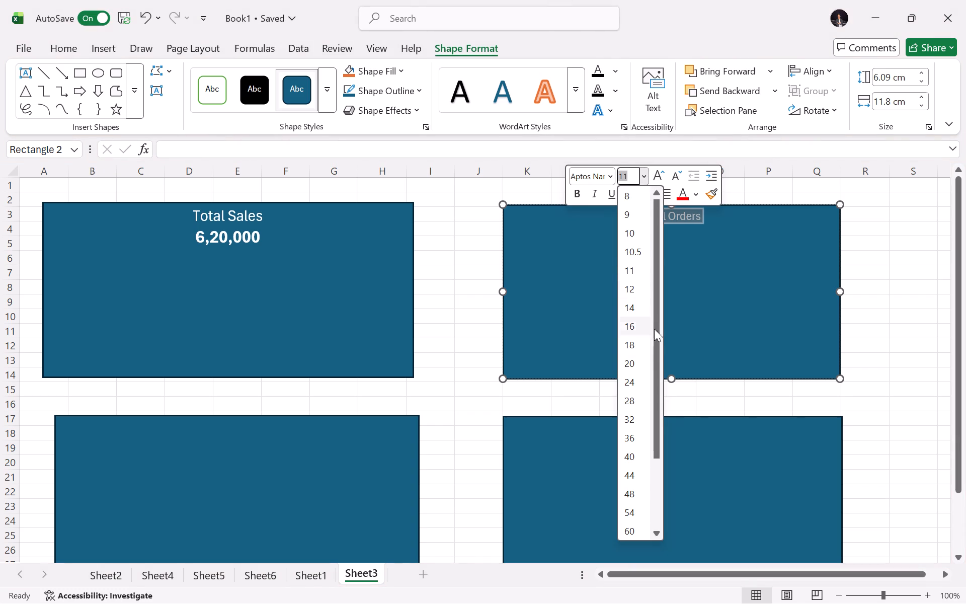
left_click(631, 323)
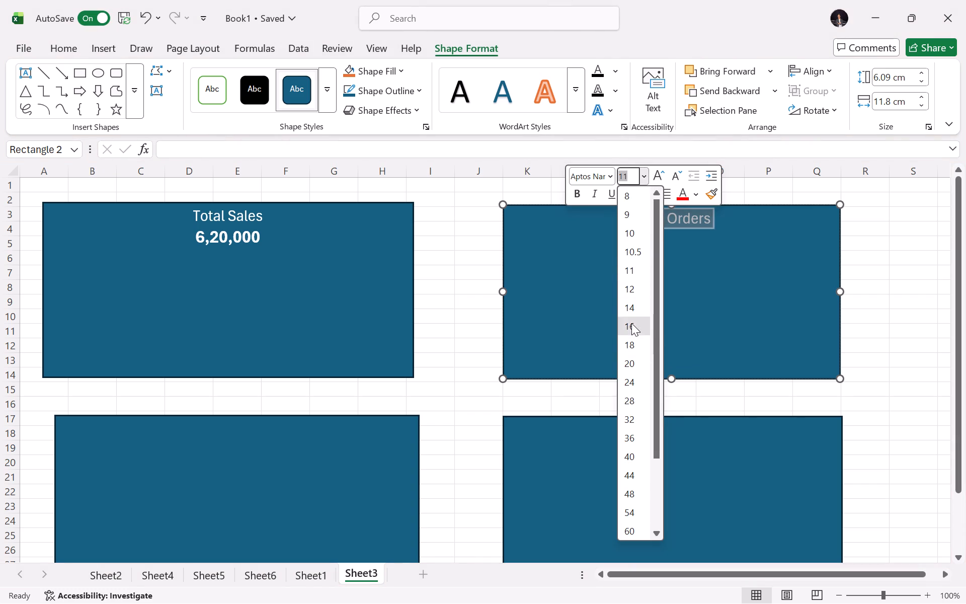
left_click(631, 323)
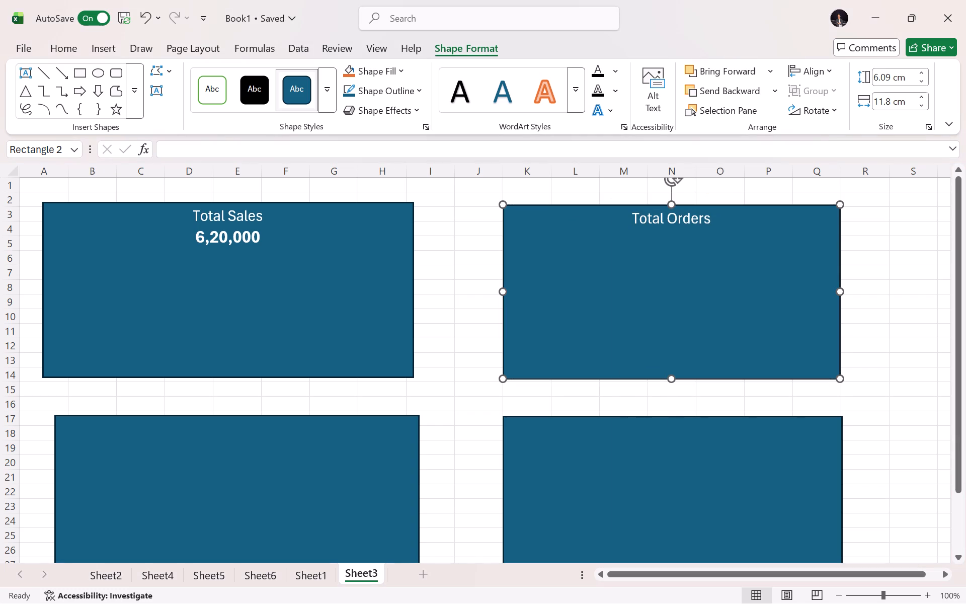
Move the Total Orders rectangle slightly up so that its top edge sits in row 2, still spanning columns K to Q.
left_click(676, 223)
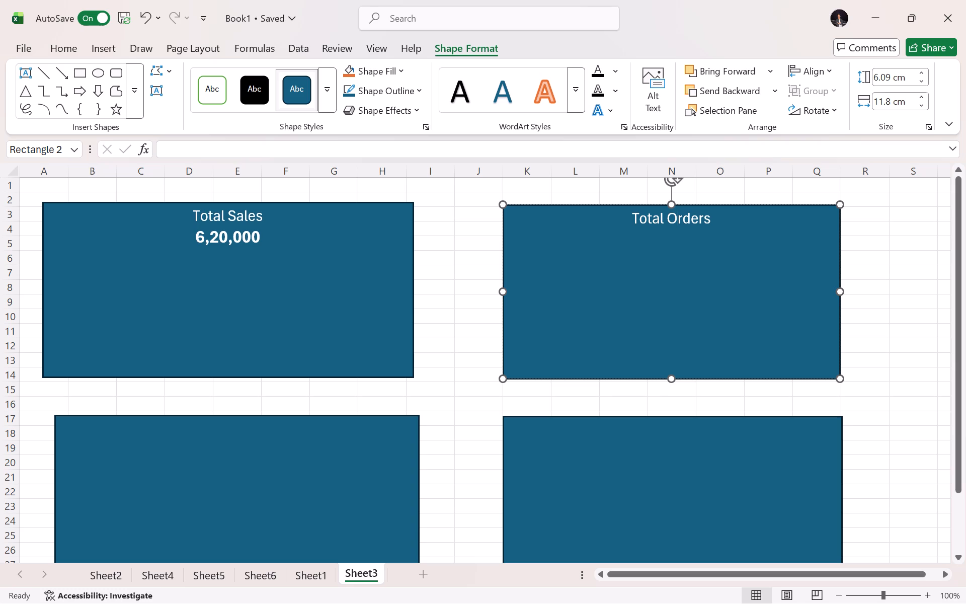
left_click(711, 218)
key("Return")
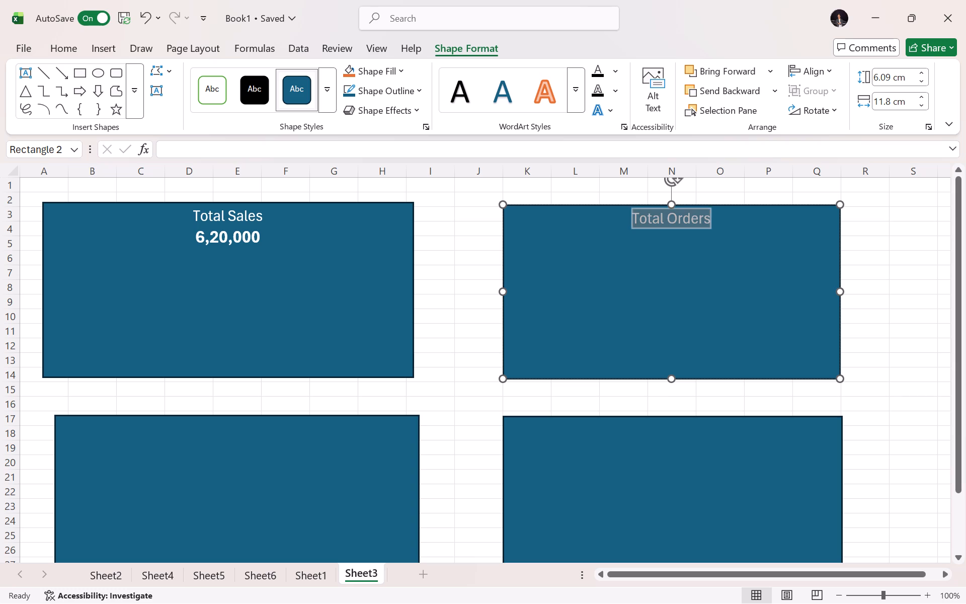
left_click_drag(686, 276, 659, 279)
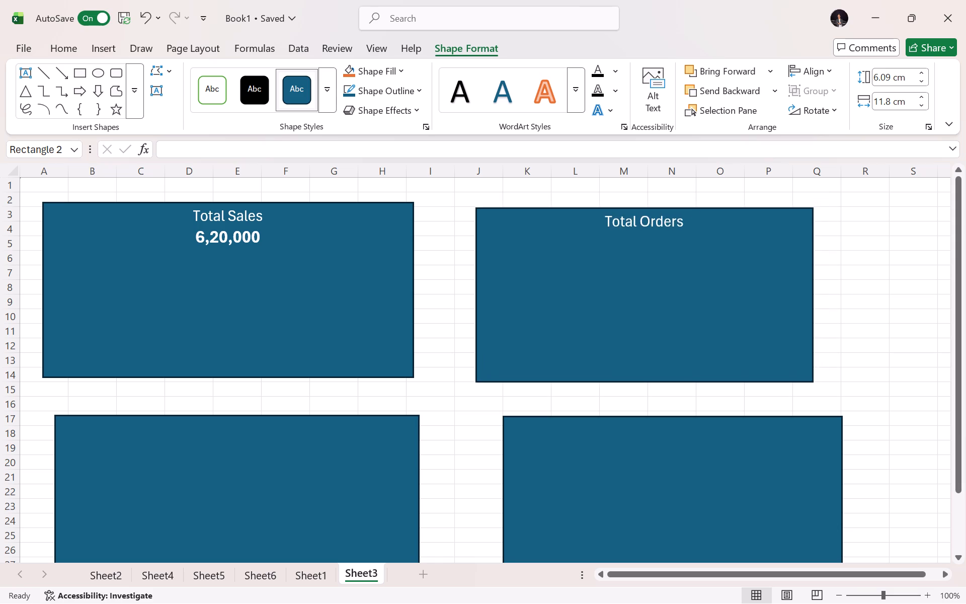
left_click_drag(659, 279, 689, 267)
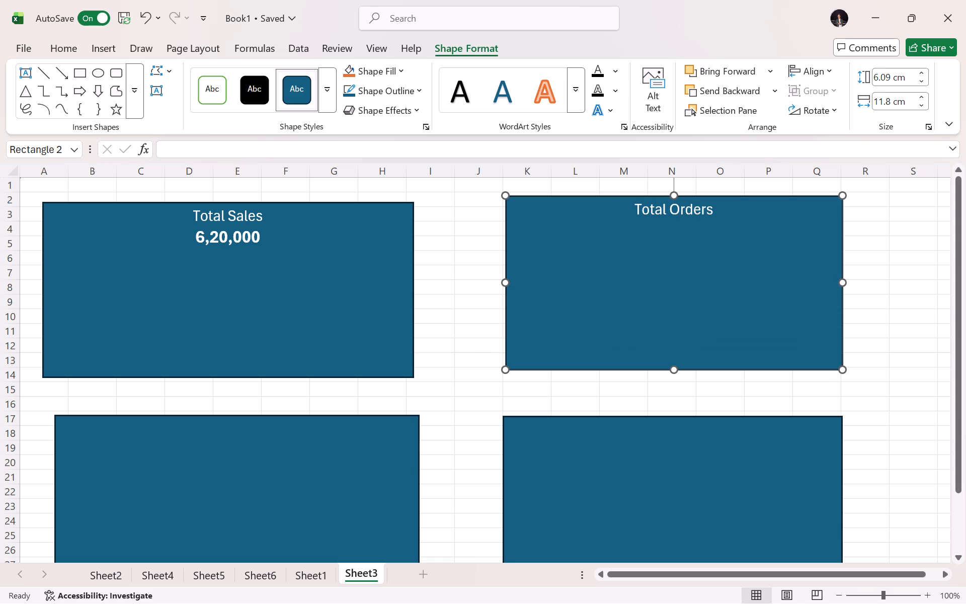
Add the value 10 on its own line beneath "Total Orders" in the second rectangle.
left_click(712, 209)
key("Return")
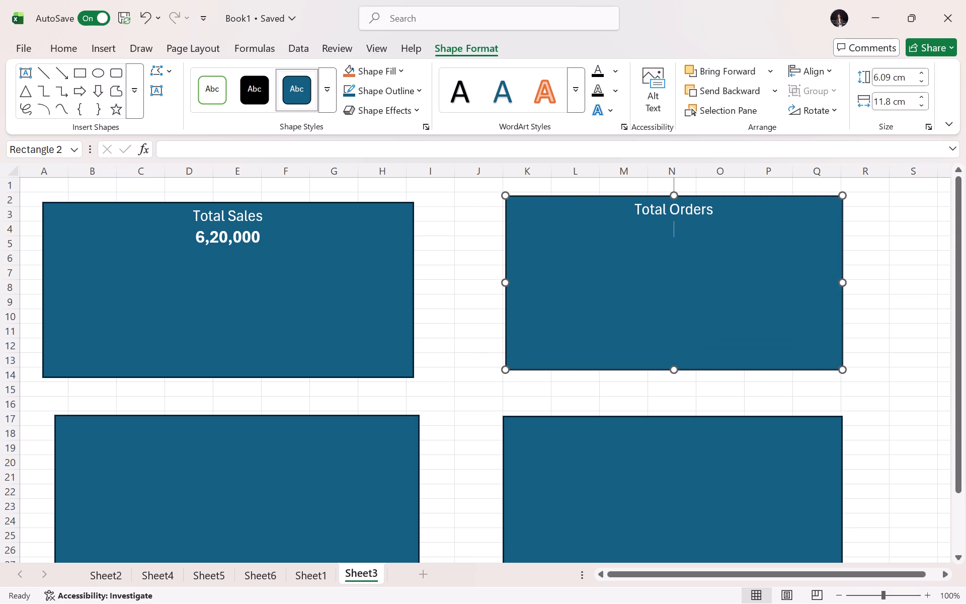
left_click(712, 209)
type("10")
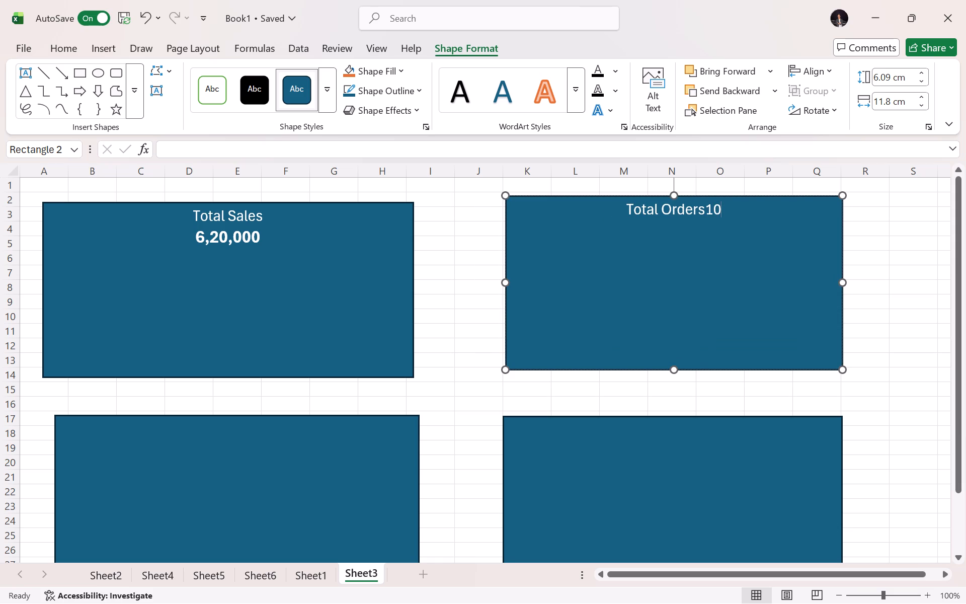
left_click(705, 214)
key("Return")
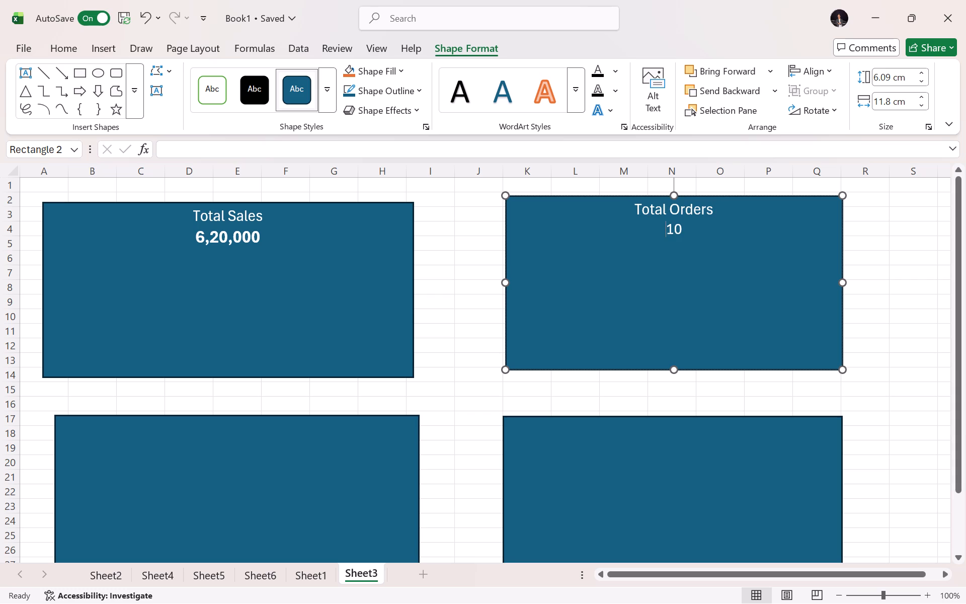
Add the text "Average value" to the empty third rectangle, below the Total Sales card.
right_click(209, 441)
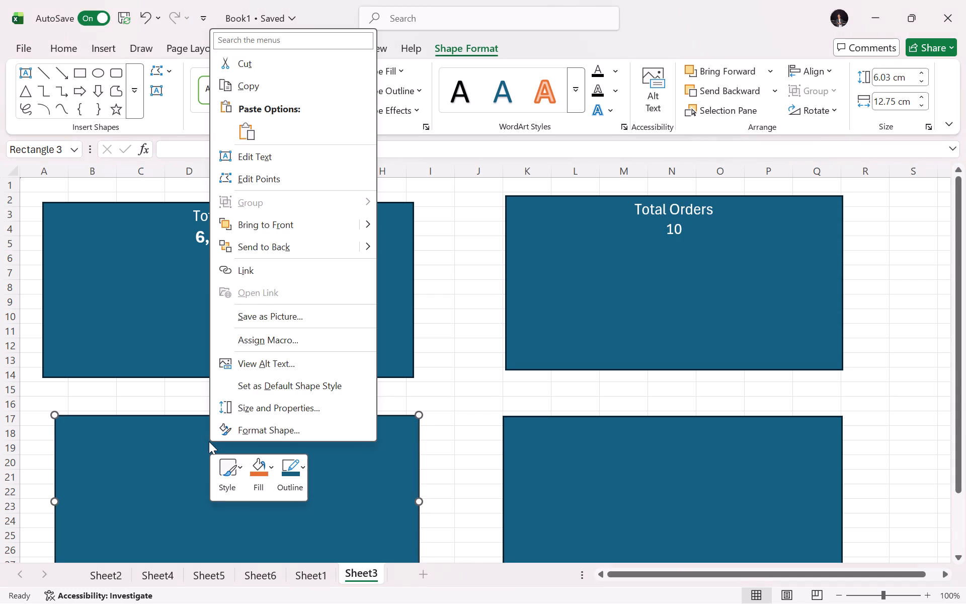
left_click(266, 159)
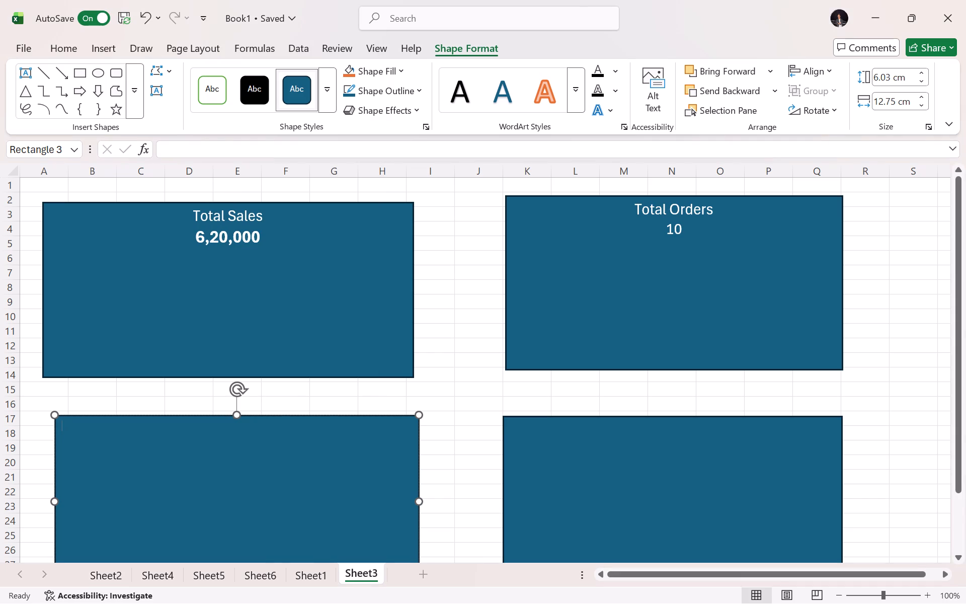
key("shift+a")
type("varage")
key("Left")
key("Left")
key("Left")
key("Left")
key("Left")
key("Right")
key("BackSpace")
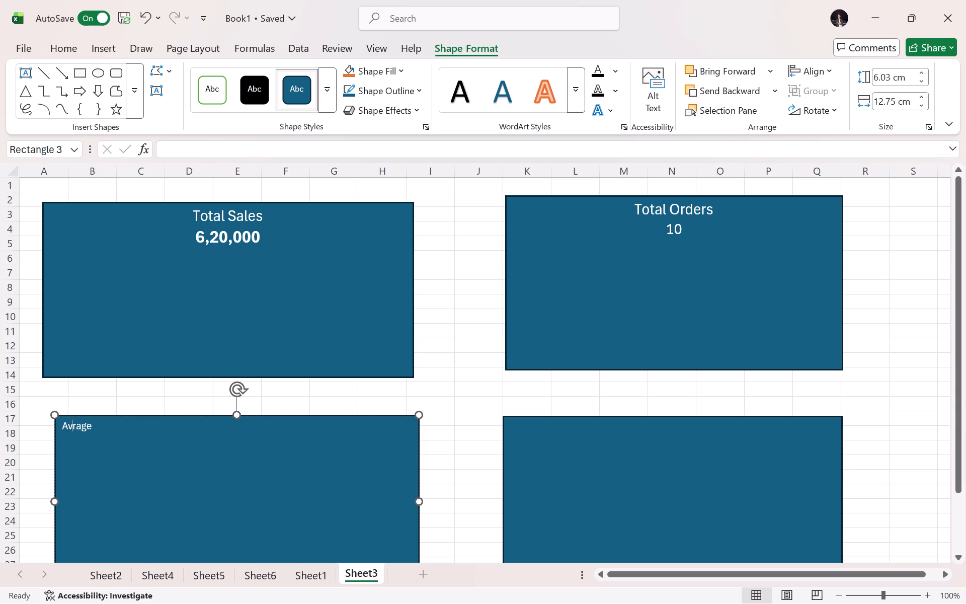
key("e")
key("Right")
key("Right")
key("Right")
key("Right")
key("Right")
key("space")
type("vali")
key("BackSpace")
type("ue")
key("space")
Change the third rectangle's text to read "Average Order Value".
key("BackSpace")
key("BackSpace")
key("BackSpace")
key("BackSpace")
key("BackSpace")
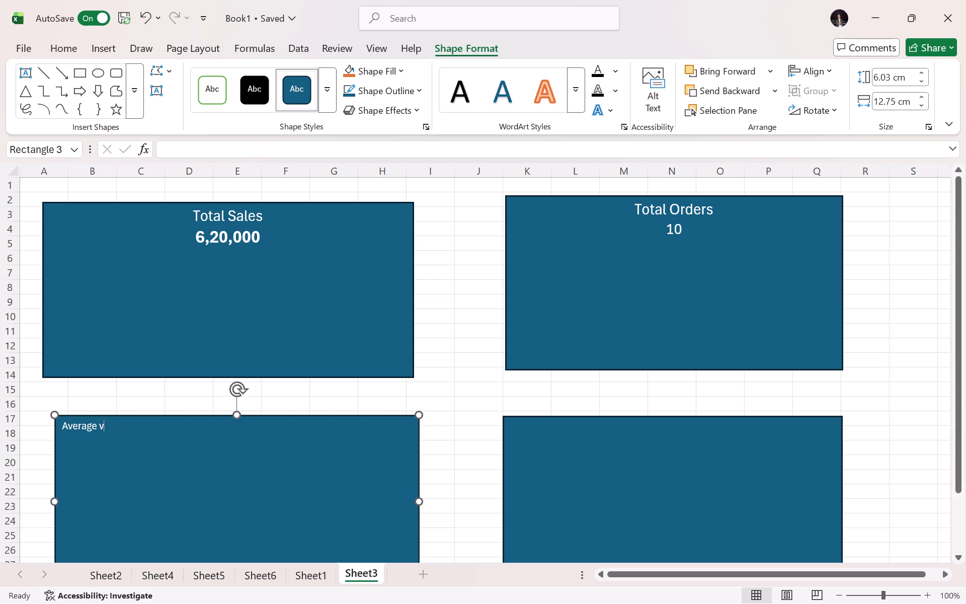
key("BackSpace")
type("Order")
key("space")
type("Value")
key("s")
key("BackSpace")
Move the Average Order Value rectangle slightly up so that its top edge sits in row 16.
left_click_drag(61, 426, 62, 412)
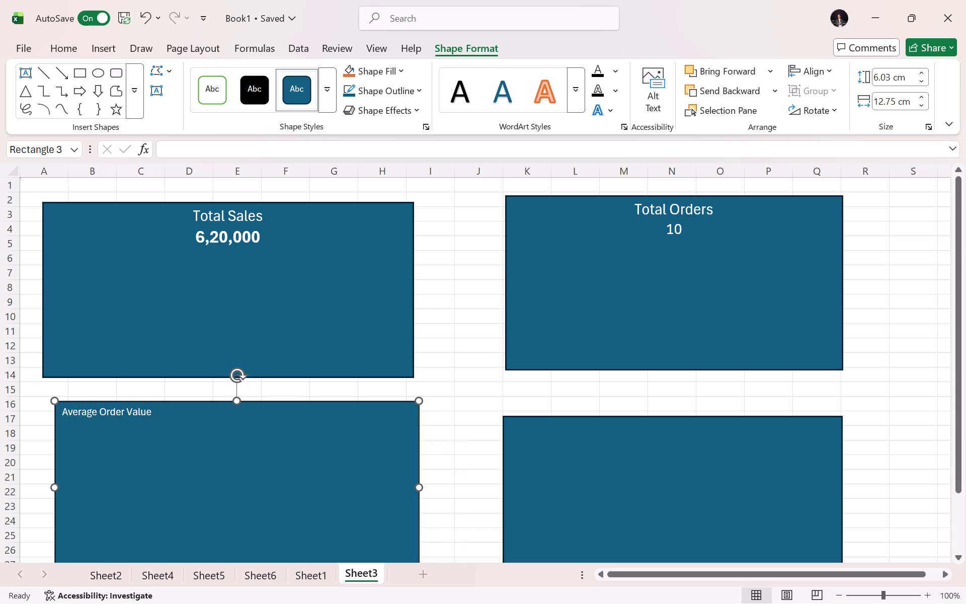
Set the "Average Order Value" text to font size 16 and centre it horizontally.
left_click_drag(64, 416, 137, 423)
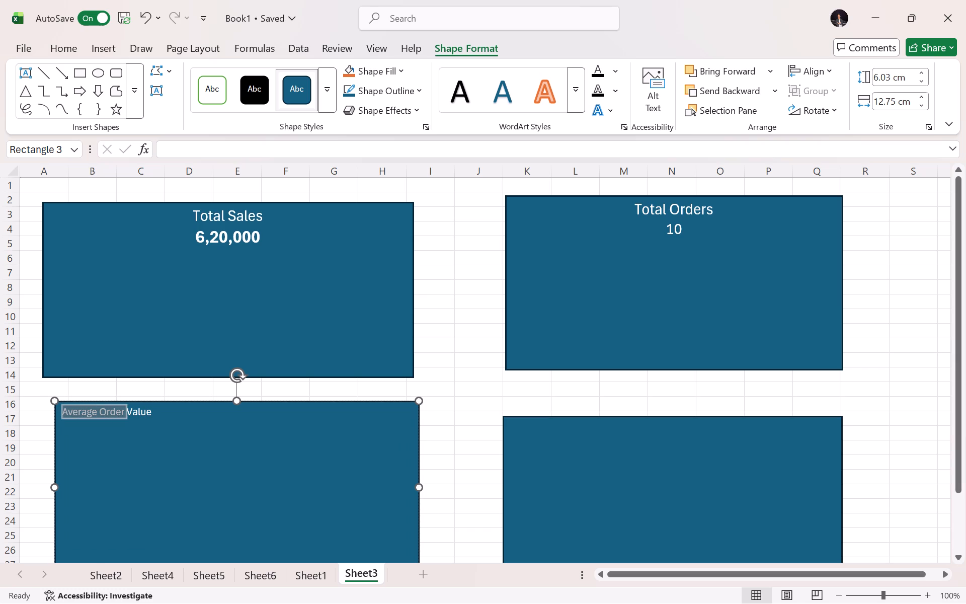
left_click_drag(137, 423, 148, 423)
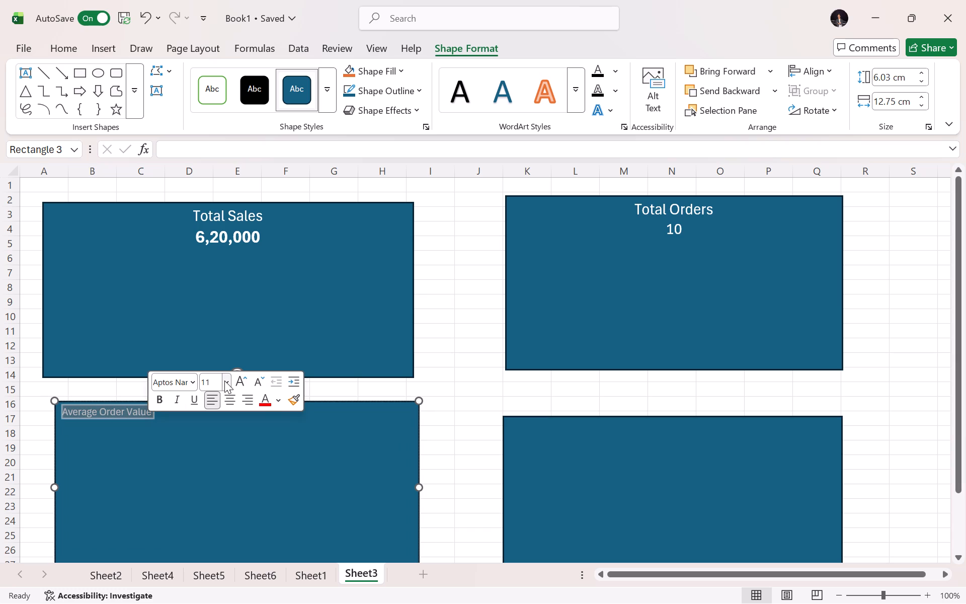
left_click(224, 381)
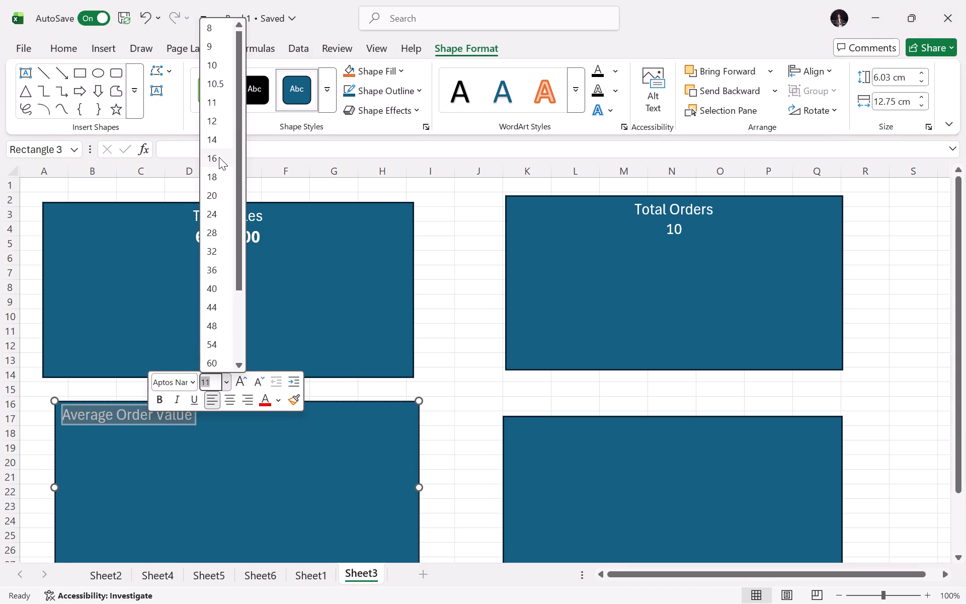
left_click(219, 158)
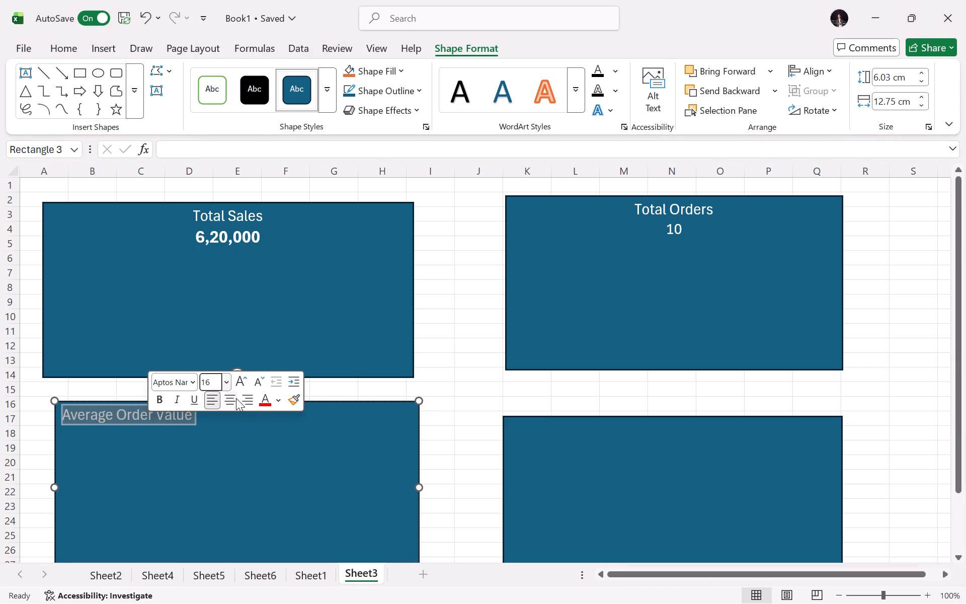
left_click(232, 398)
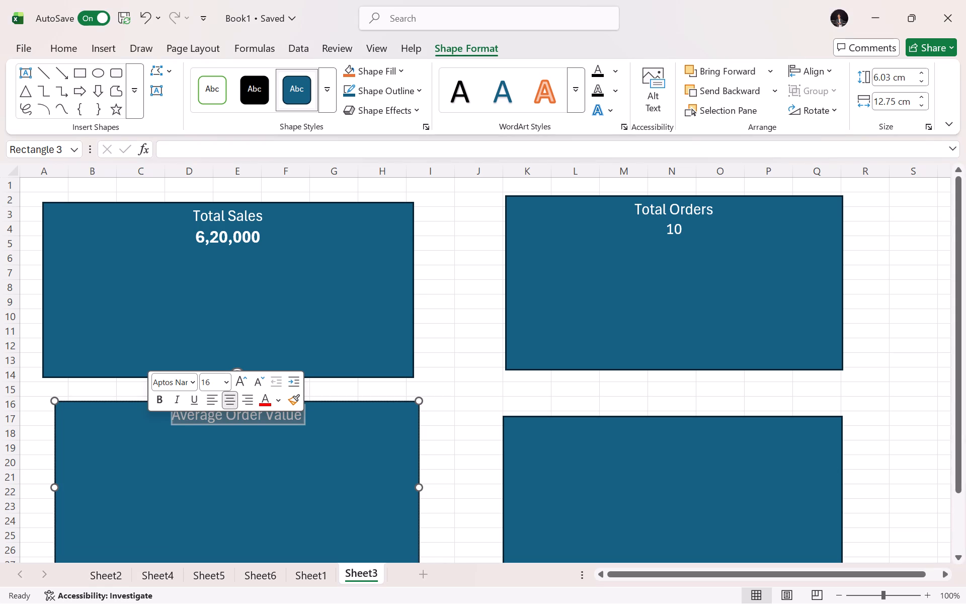
left_click(305, 414)
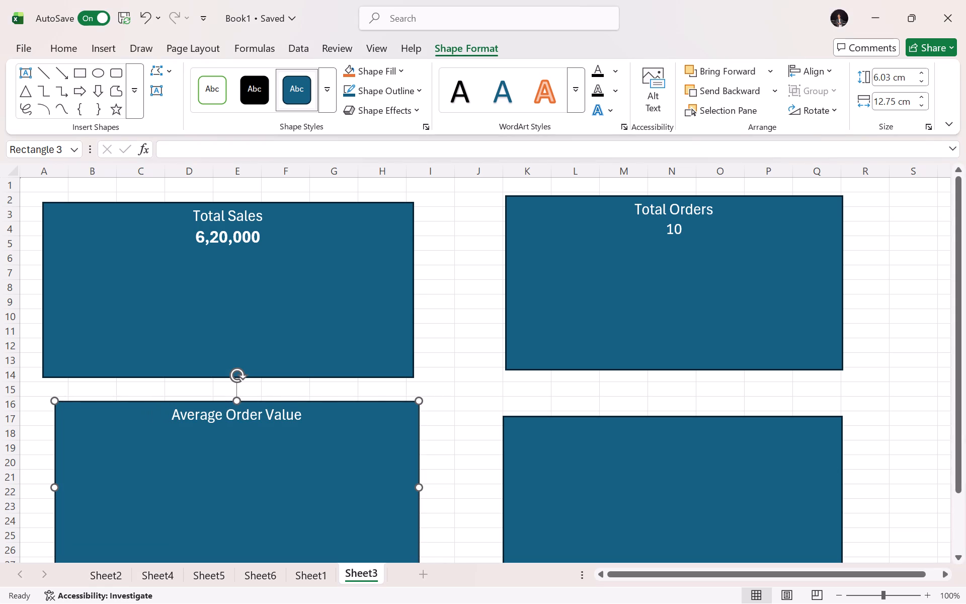
Add the value 62,000 on its own line beneath "Average Order Value" in the third rectangle.
left_click(301, 411)
key("Return")
type("62,")
type("000")
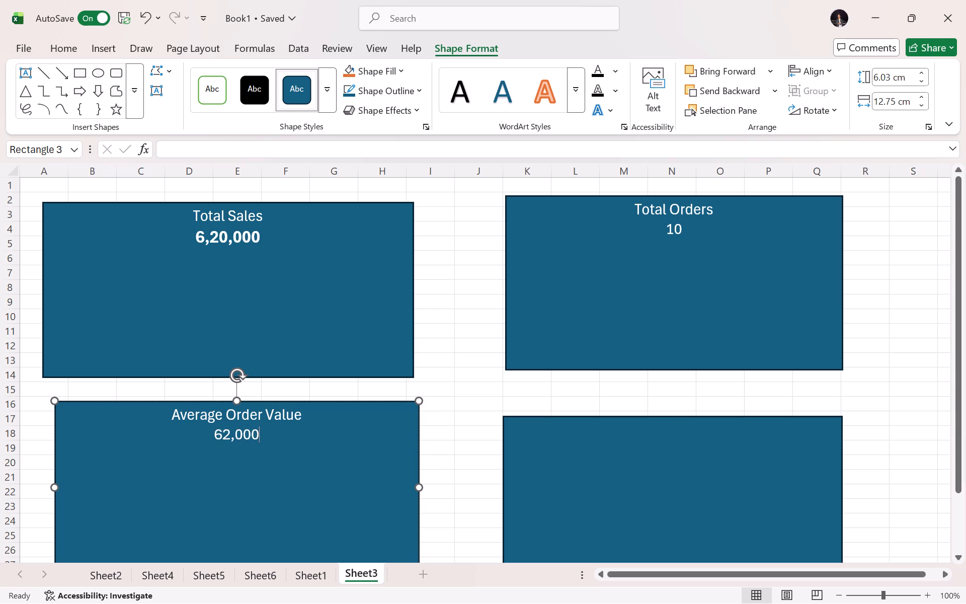
Move the empty fourth rectangle up so that its top edge sits in row 15, below the Total Orders card.
left_click_drag(581, 437, 584, 414)
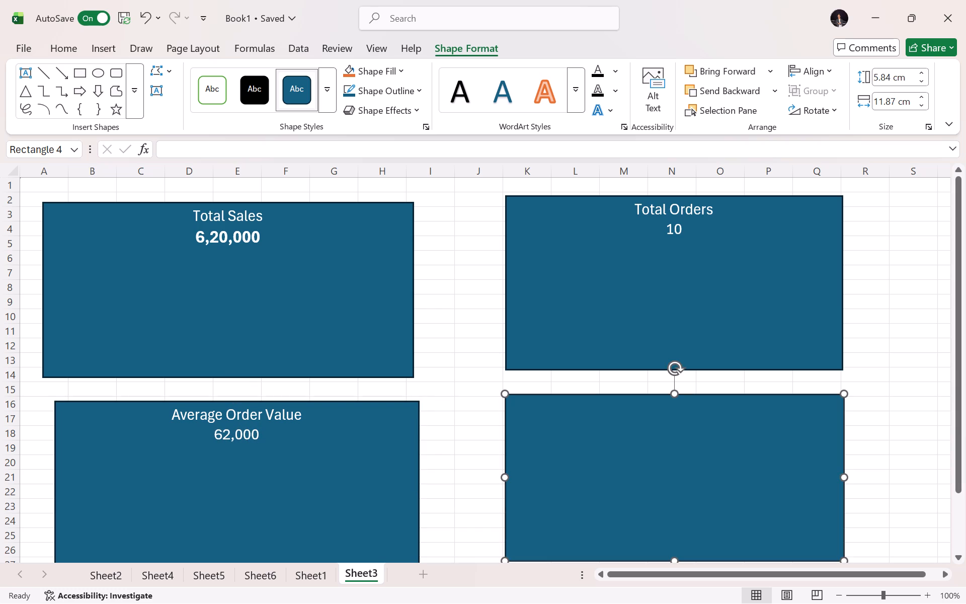
Add the text "Total Sales" to the fourth rectangle, below the Total Orders card.
right_click(647, 415)
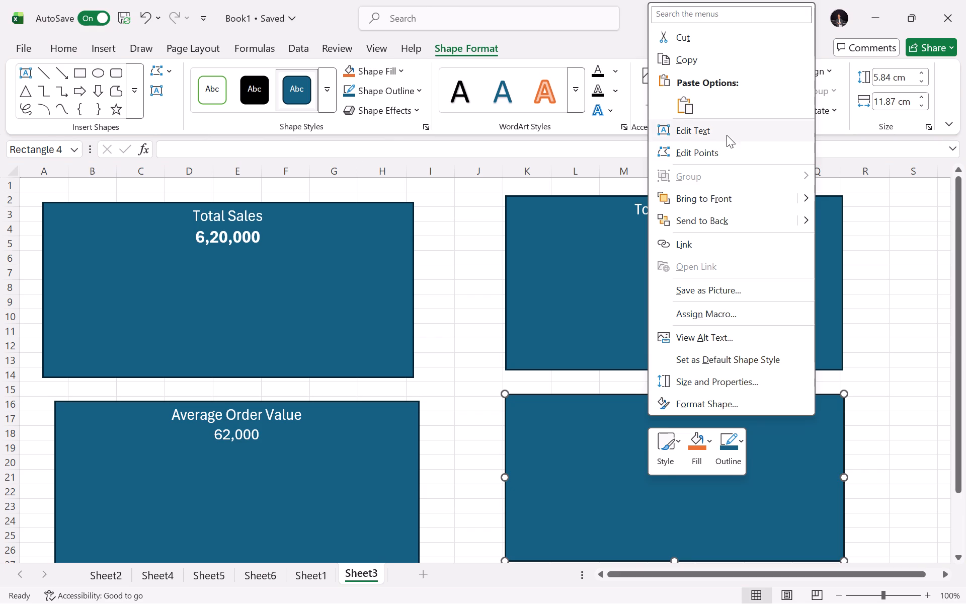
left_click(728, 128)
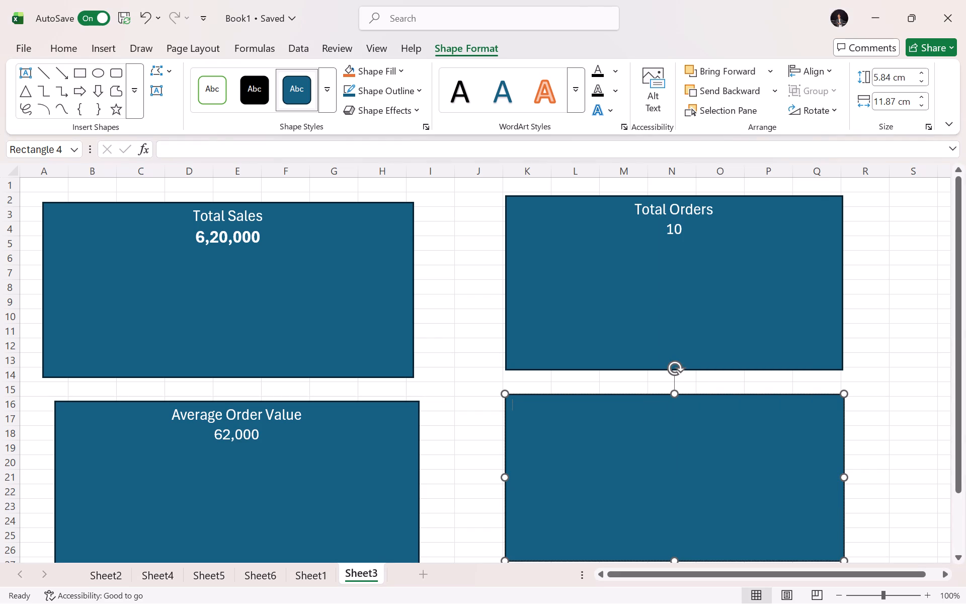
key("space")
key("space")
type("Total")
key("space")
type("Sales")
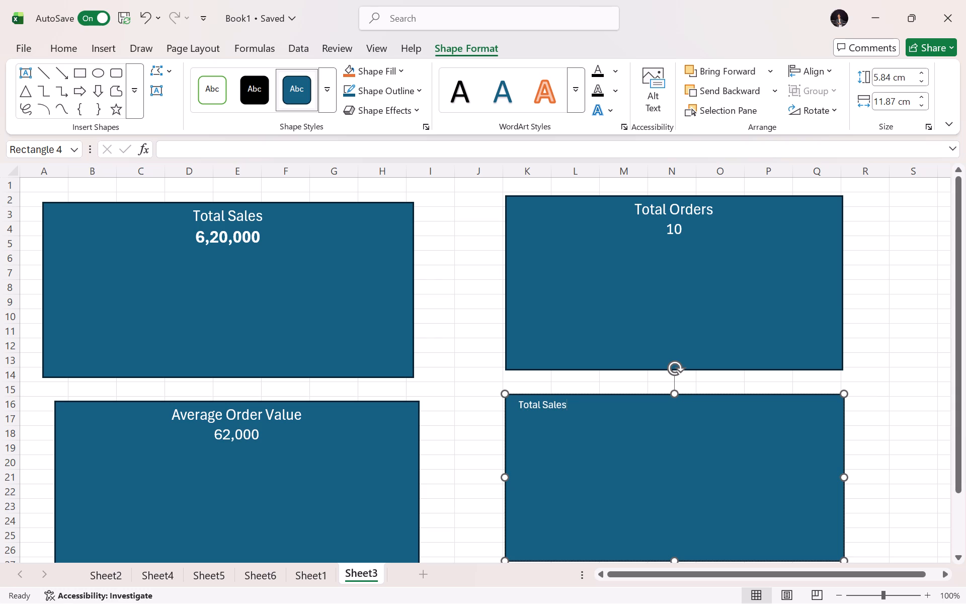
Set the fourth rectangle's "Total Sales" text to font size 16 and centre it horizontally.
left_click_drag(517, 408, 591, 404)
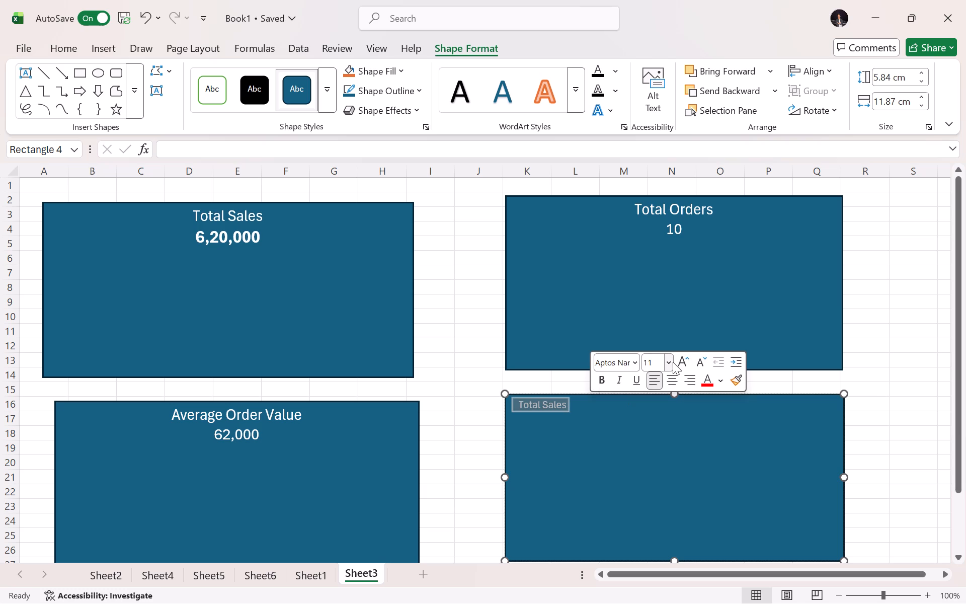
left_click(673, 362)
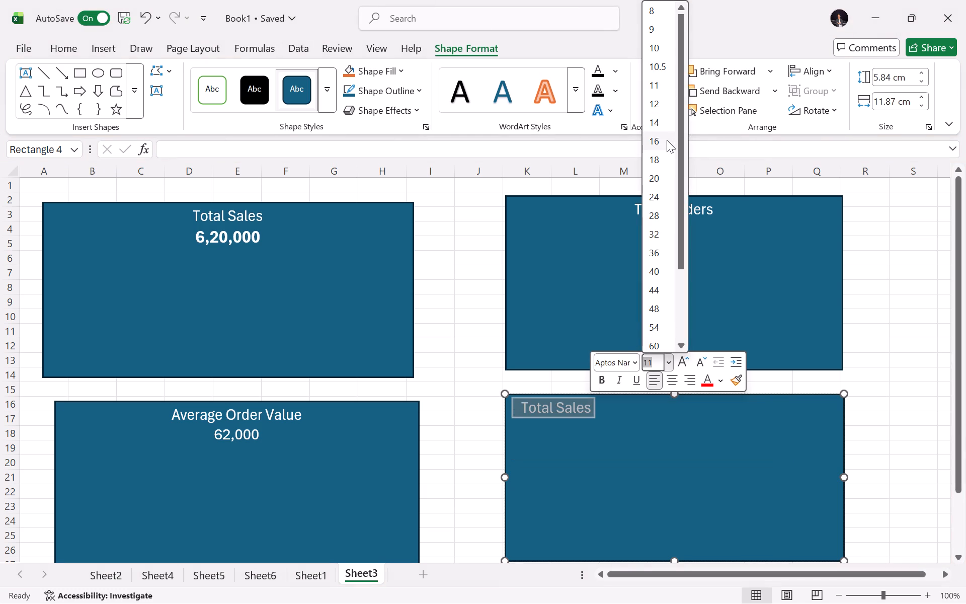
left_click(667, 140)
left_click(676, 379)
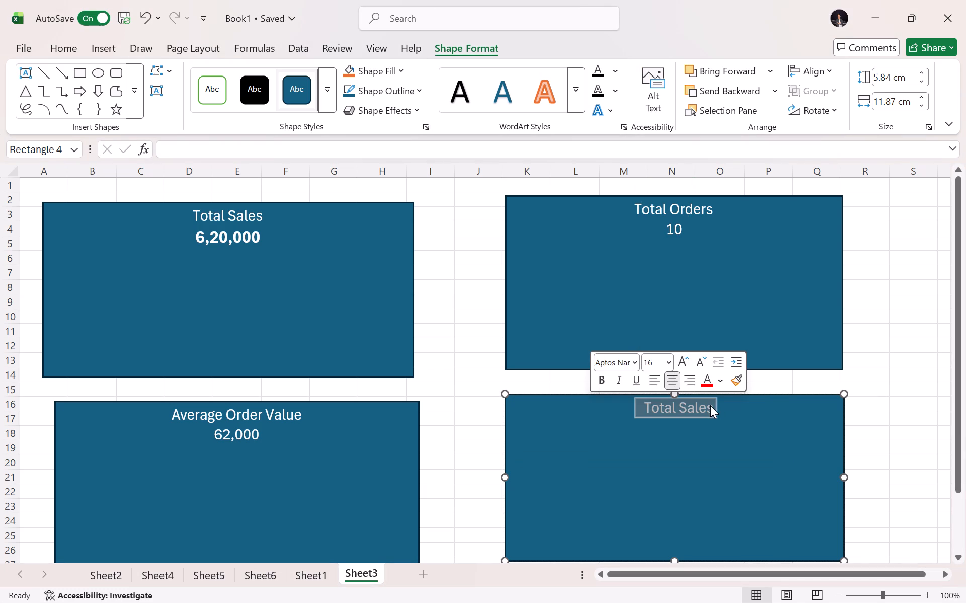
Replace "Sales" in the fourth rectangle's heading so that it reads "Total Quantity".
left_click(710, 405)
key("Return")
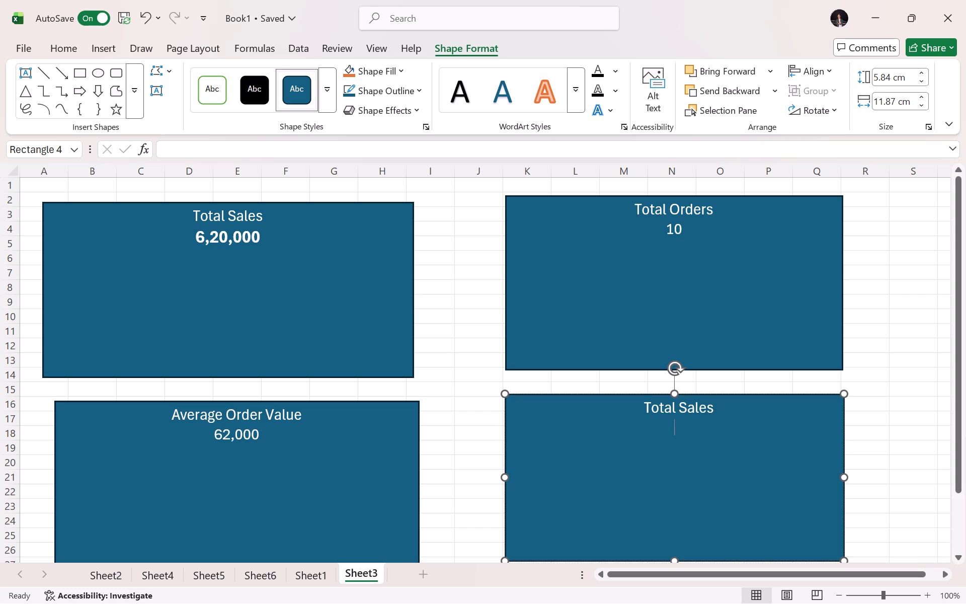
left_click(713, 412)
key("BackSpace")
key("BackSpace")
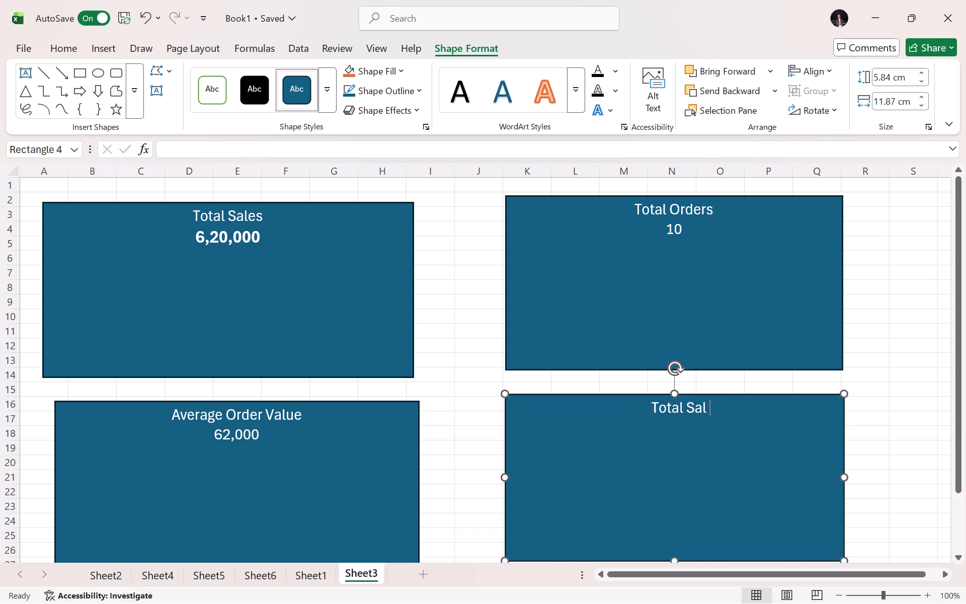
key("BackSpace")
key("BackSpace")
key("BackSpace")
key("shift+q")
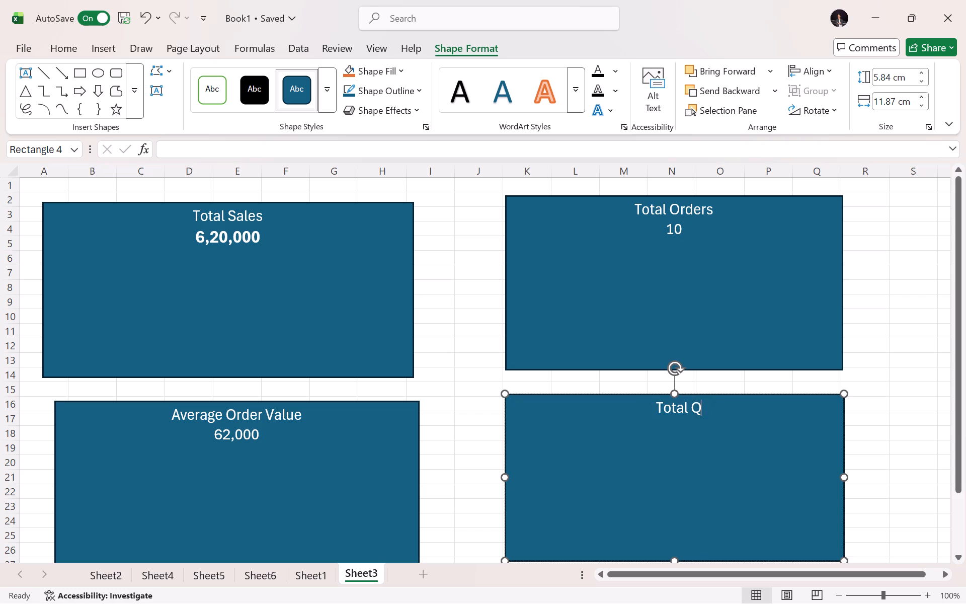
type("uality")
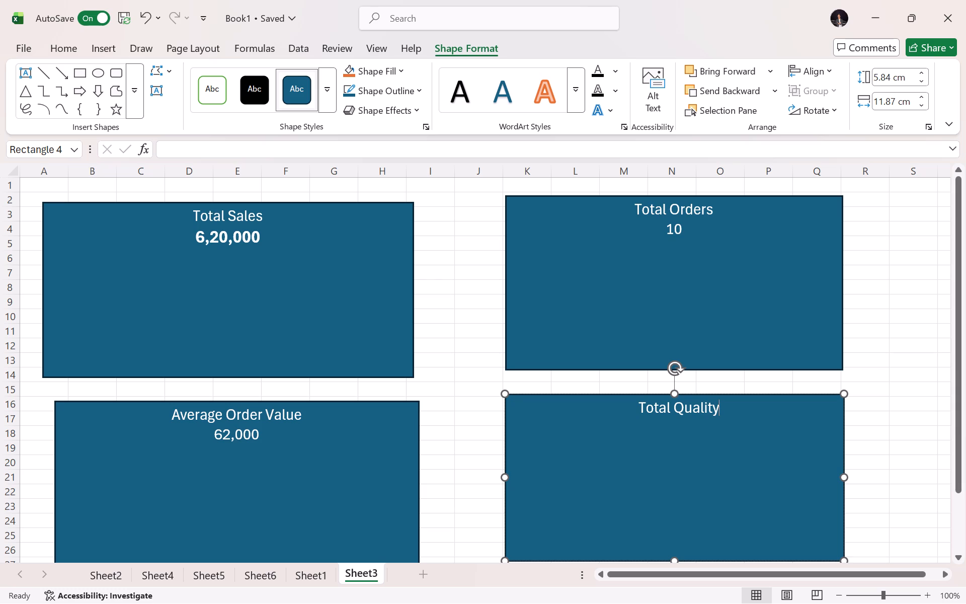
key("BackSpace")
key("BackSpace")
key("BackSpace")
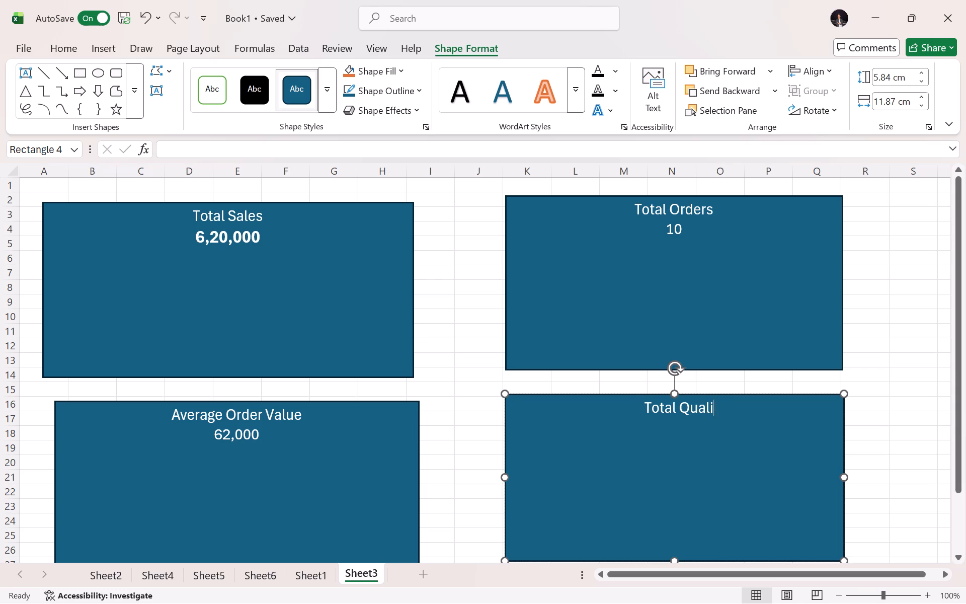
key("BackSpace")
type("ntity")
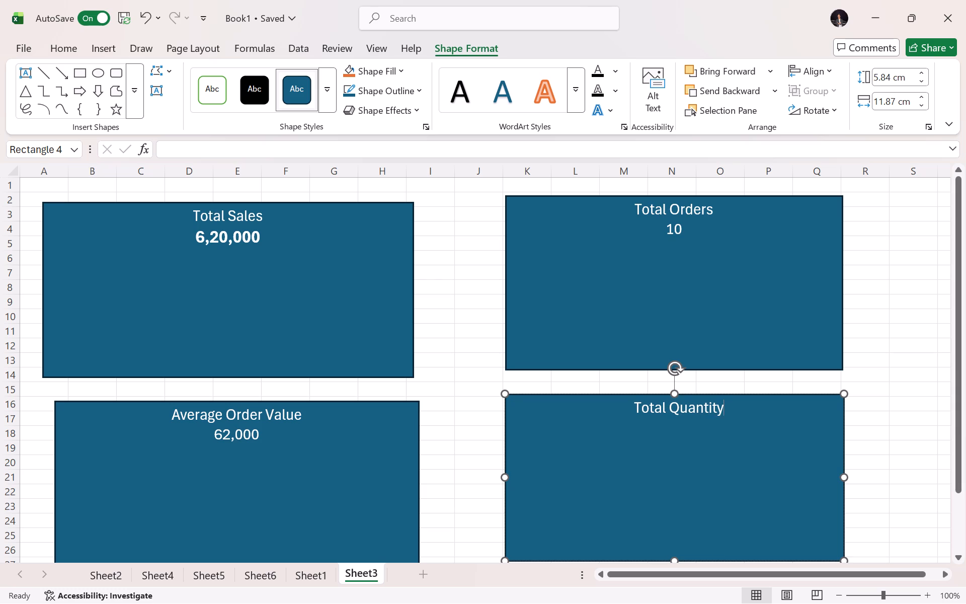
Add the value 28 on its own line beneath "Total Quantity" in the fourth rectangle.
key("Return")
type("28")
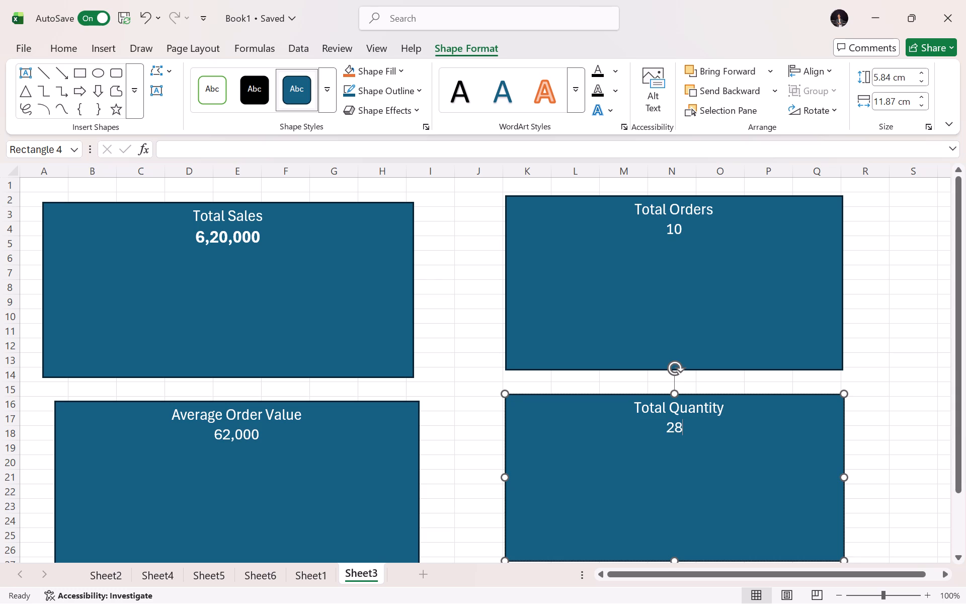
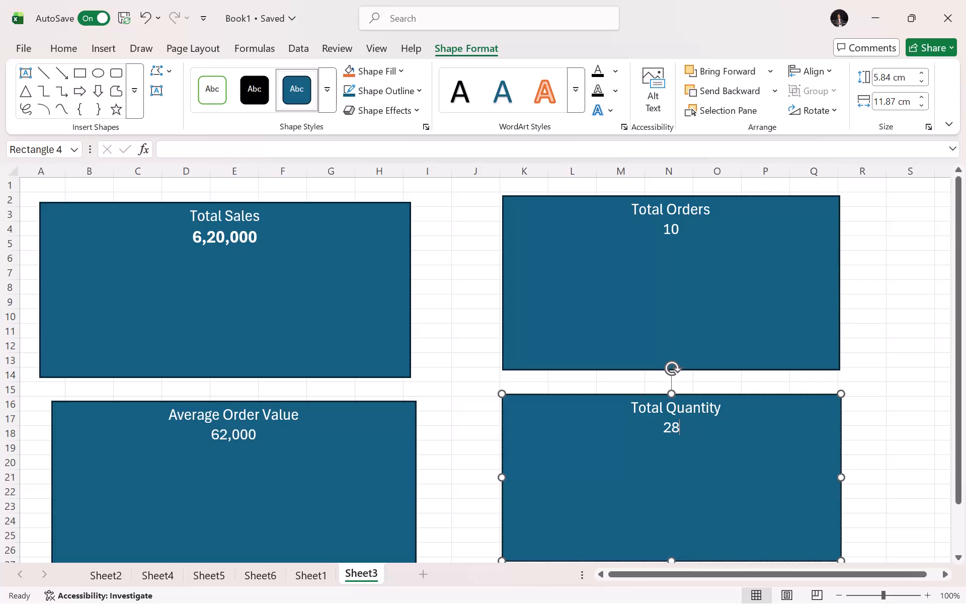
Review the source data on Sheet1 and the PivotTables and PivotCharts on Sheet6, Sheet5, Sheet4 and Sheet2.
left_click(303, 568)
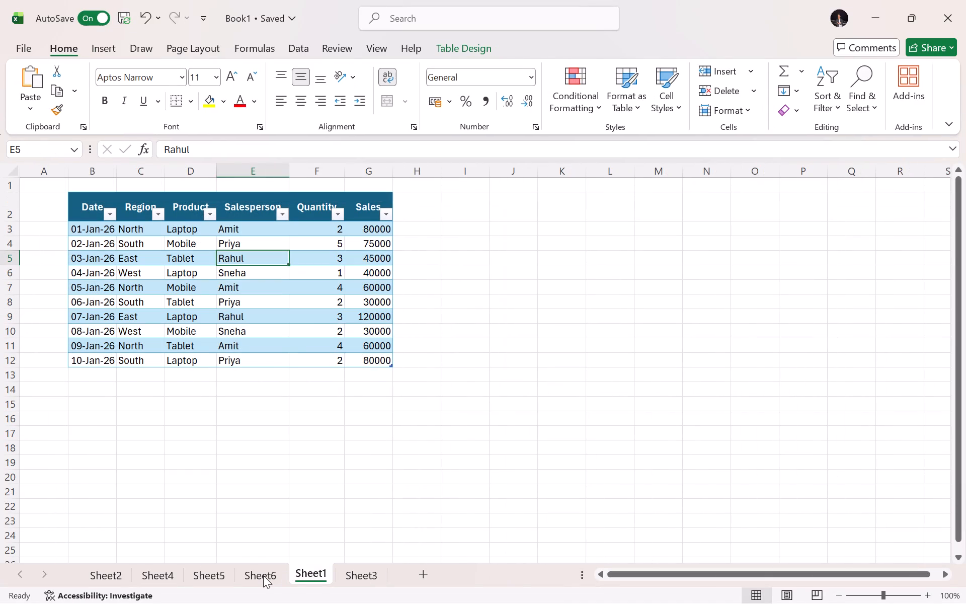
left_click(263, 575)
left_click(201, 584)
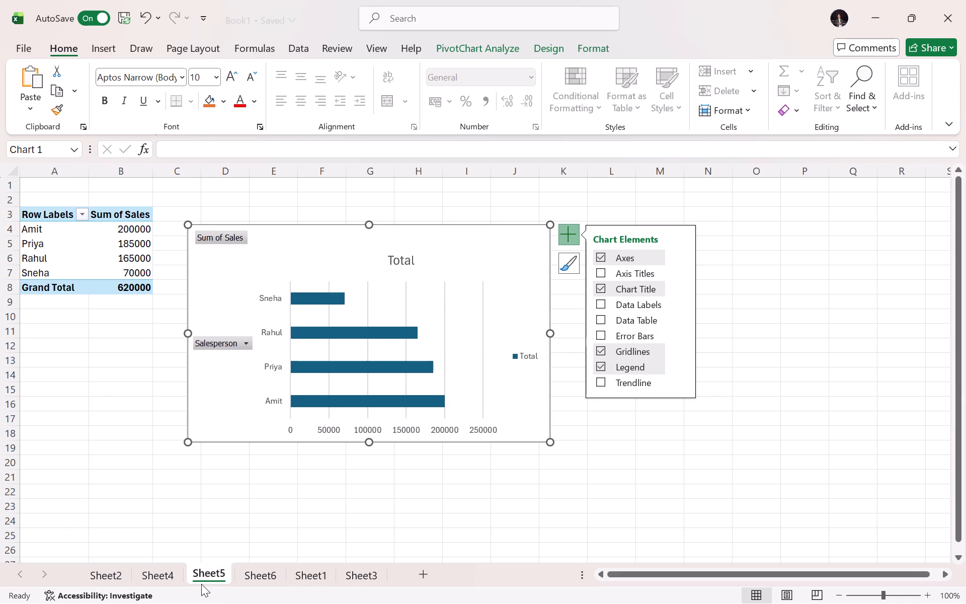
left_click(163, 586)
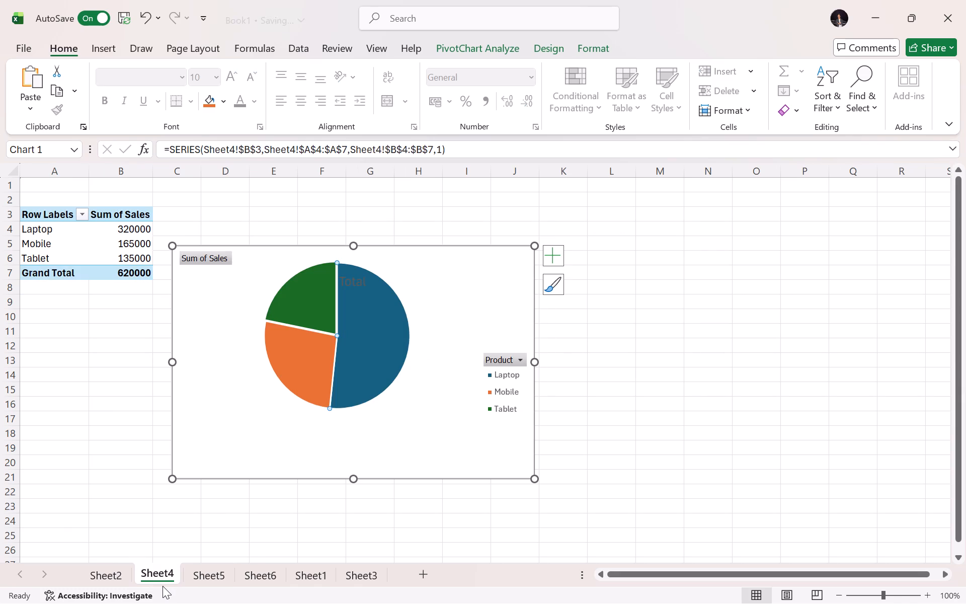
left_click(105, 576)
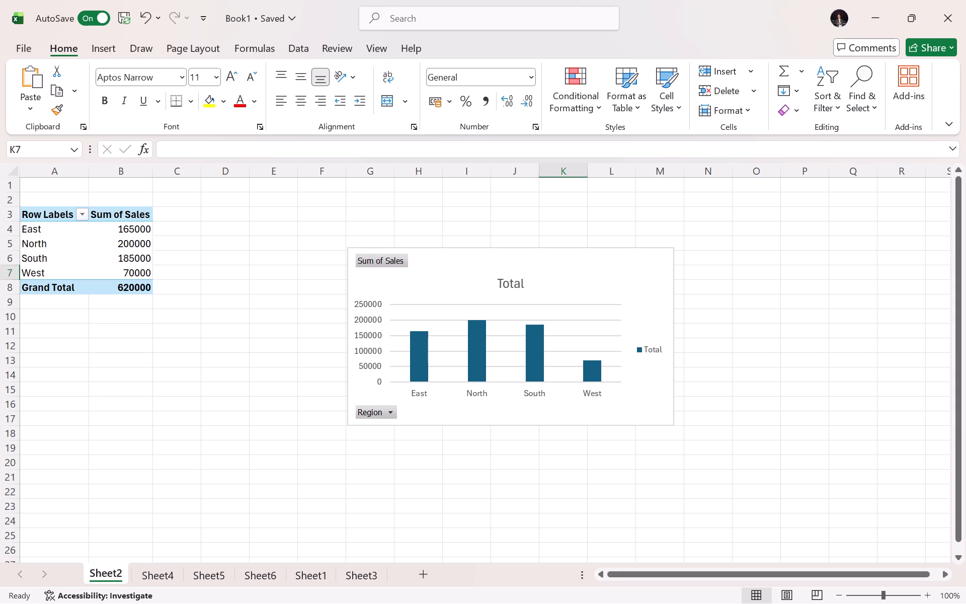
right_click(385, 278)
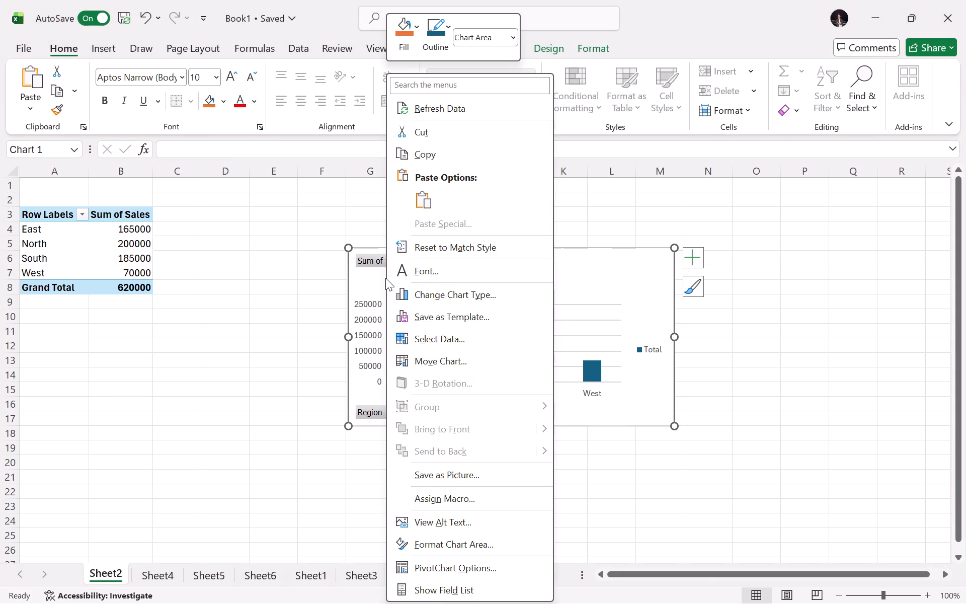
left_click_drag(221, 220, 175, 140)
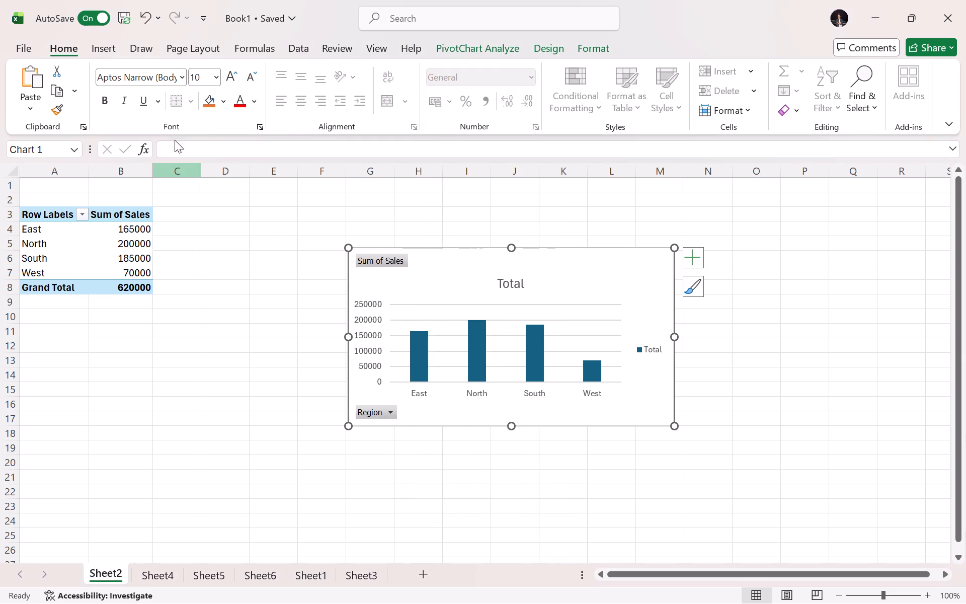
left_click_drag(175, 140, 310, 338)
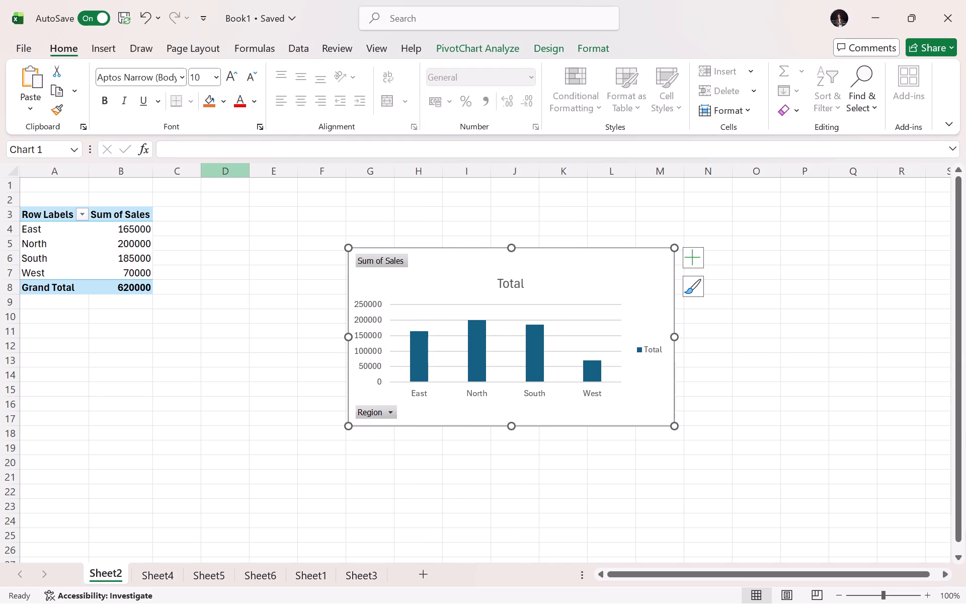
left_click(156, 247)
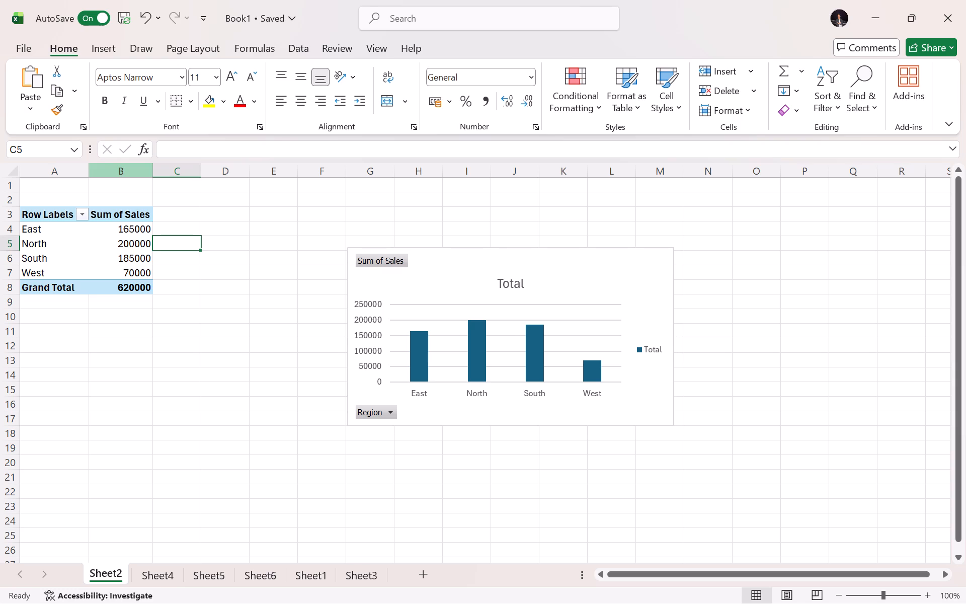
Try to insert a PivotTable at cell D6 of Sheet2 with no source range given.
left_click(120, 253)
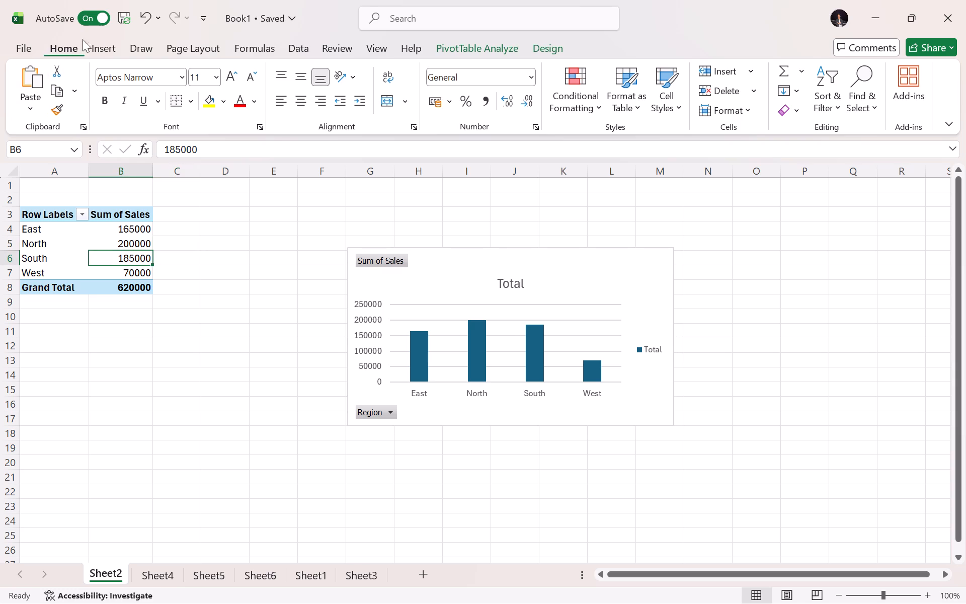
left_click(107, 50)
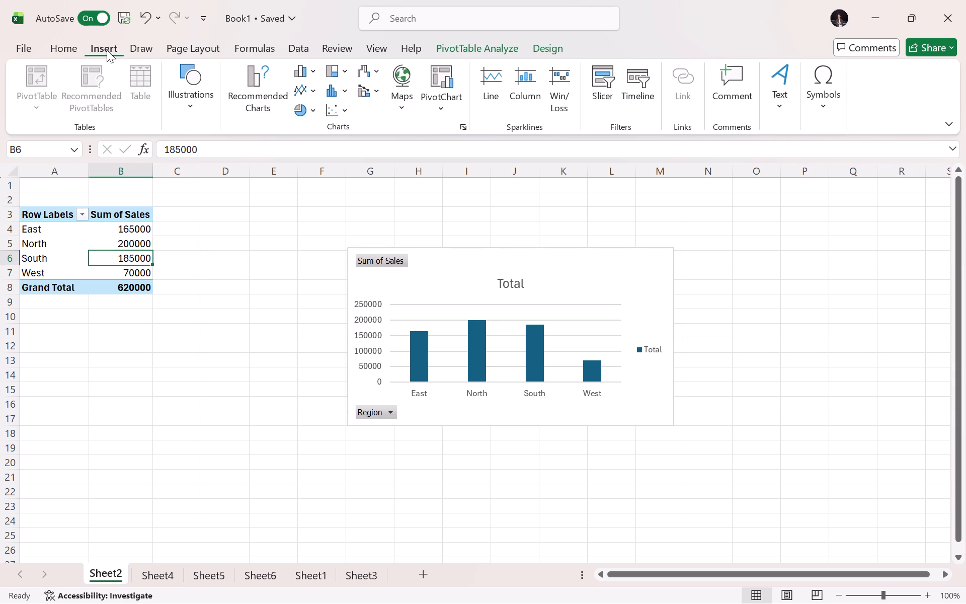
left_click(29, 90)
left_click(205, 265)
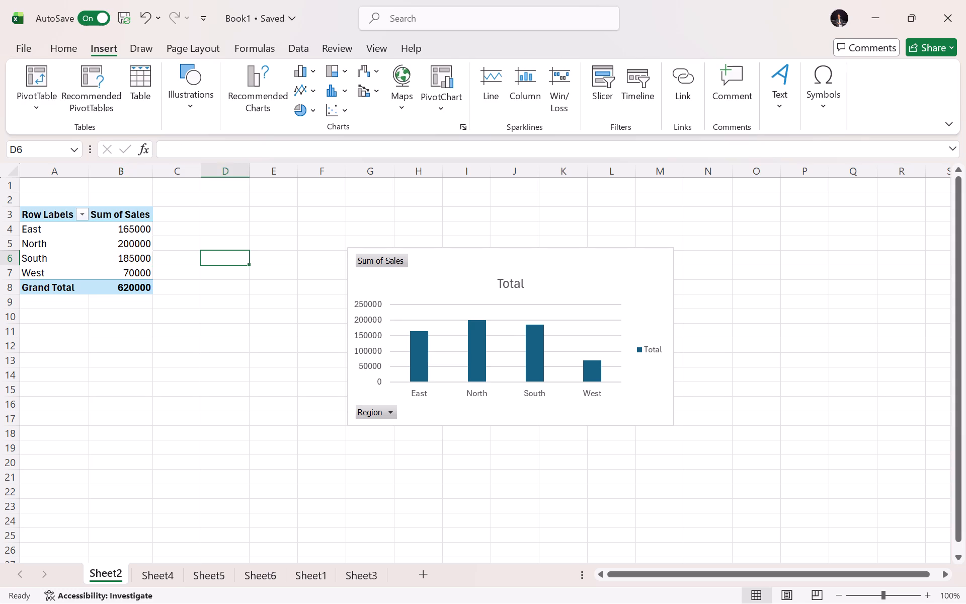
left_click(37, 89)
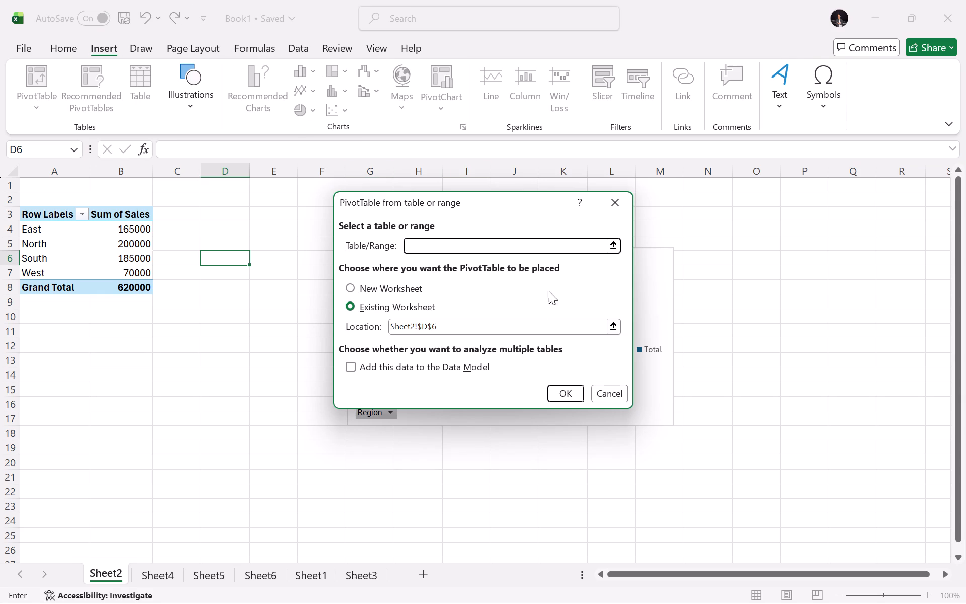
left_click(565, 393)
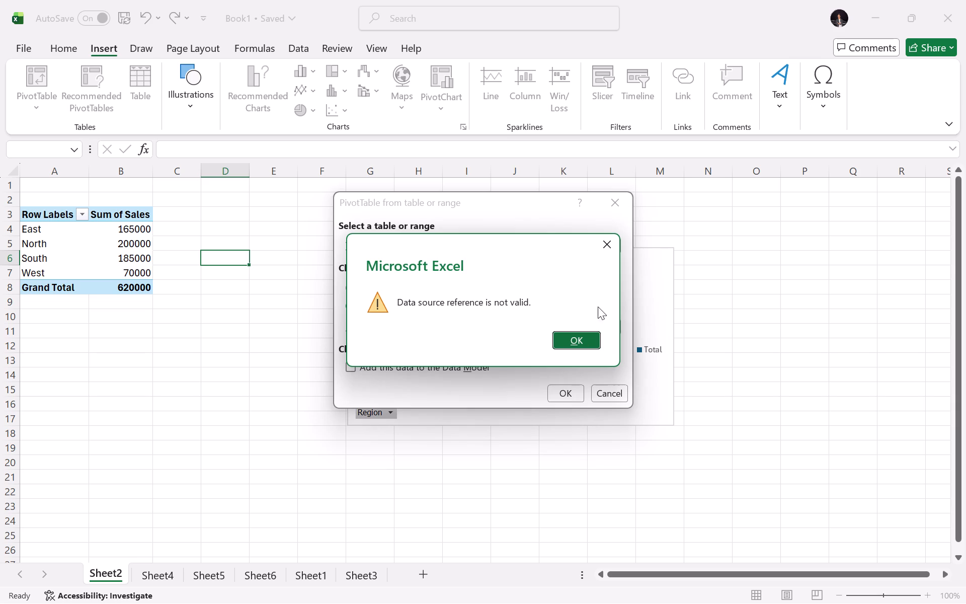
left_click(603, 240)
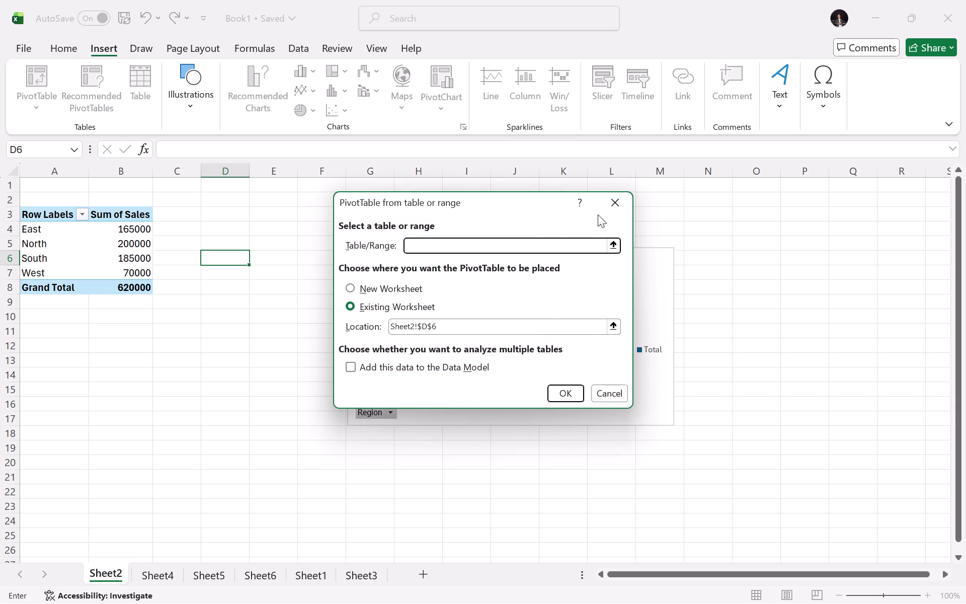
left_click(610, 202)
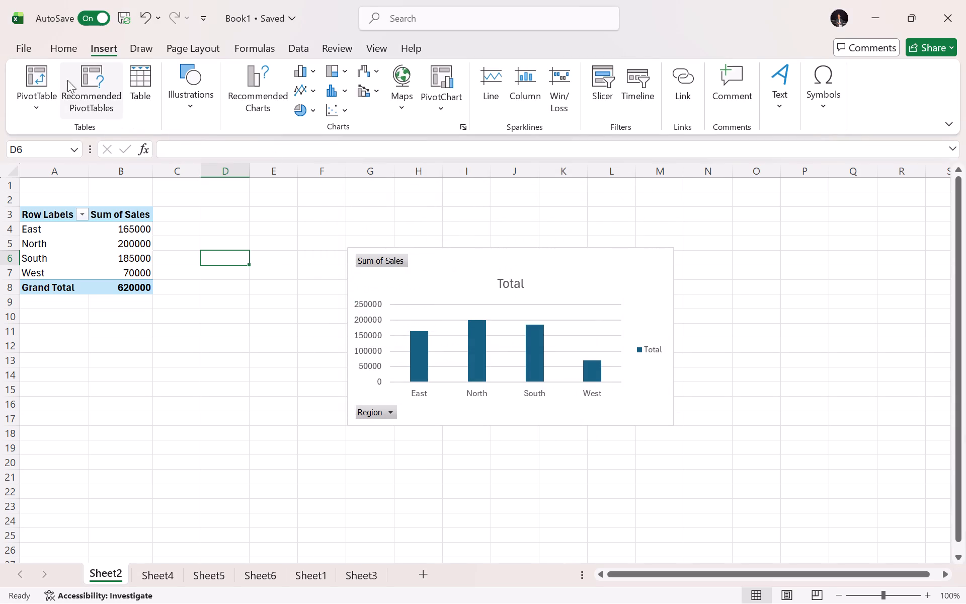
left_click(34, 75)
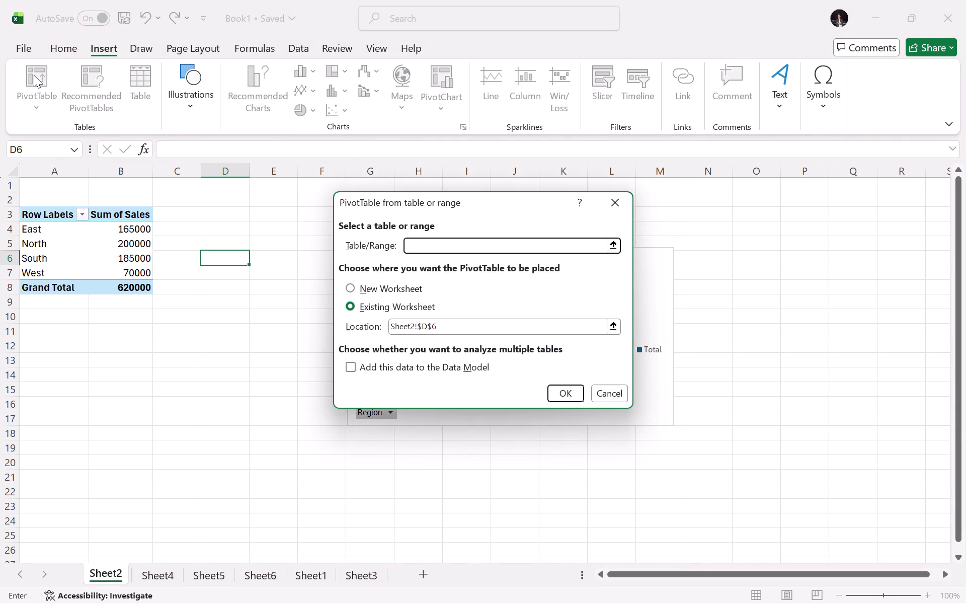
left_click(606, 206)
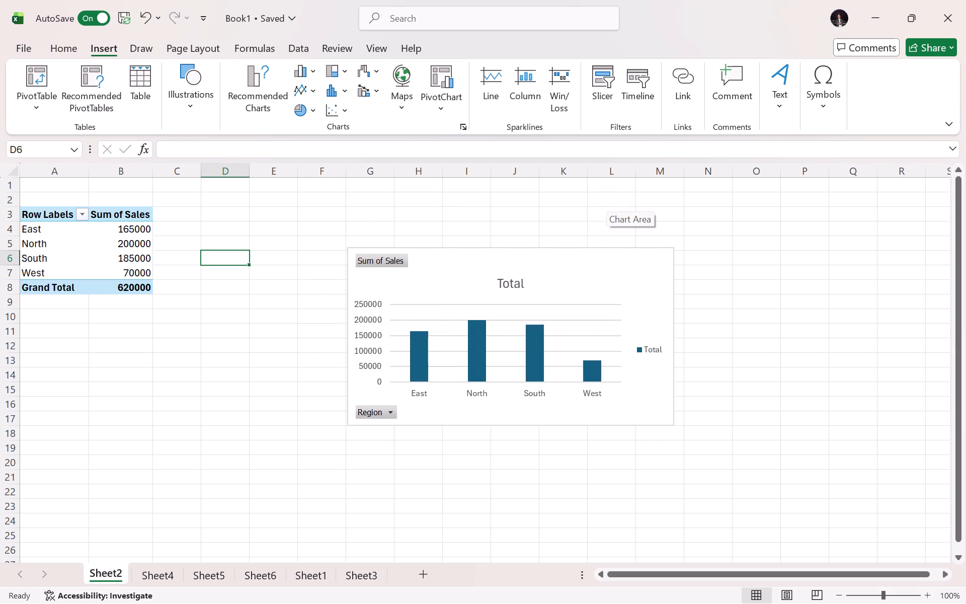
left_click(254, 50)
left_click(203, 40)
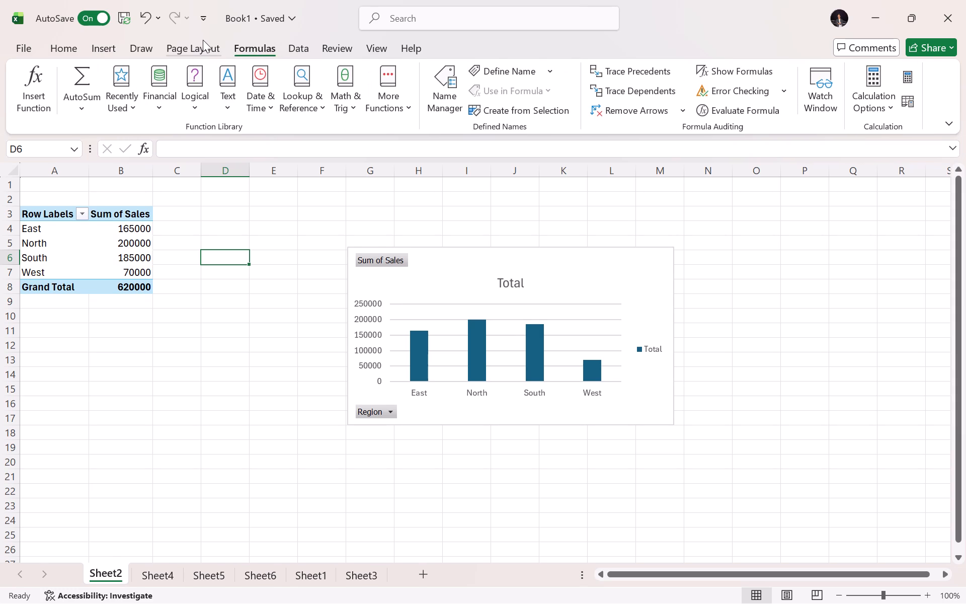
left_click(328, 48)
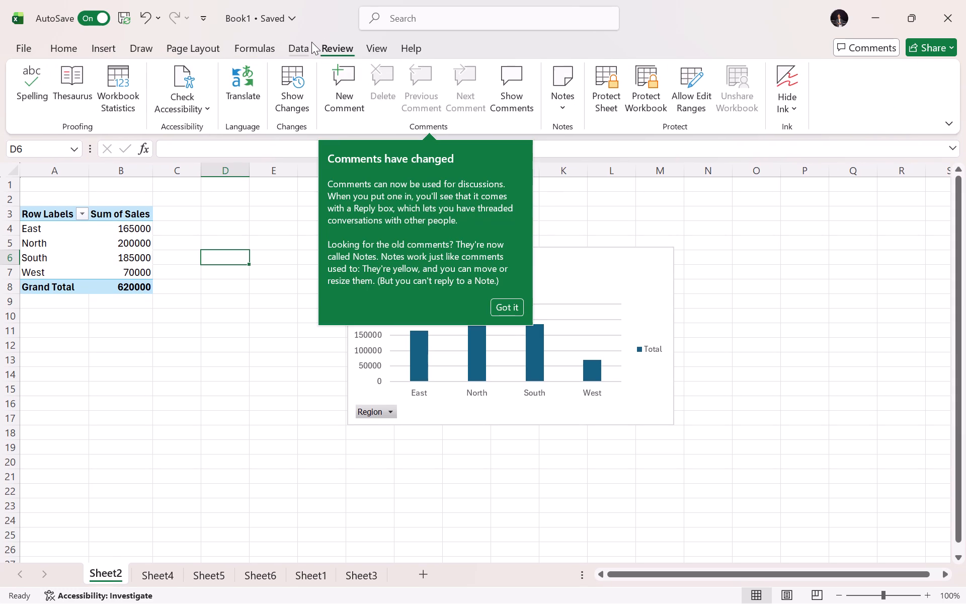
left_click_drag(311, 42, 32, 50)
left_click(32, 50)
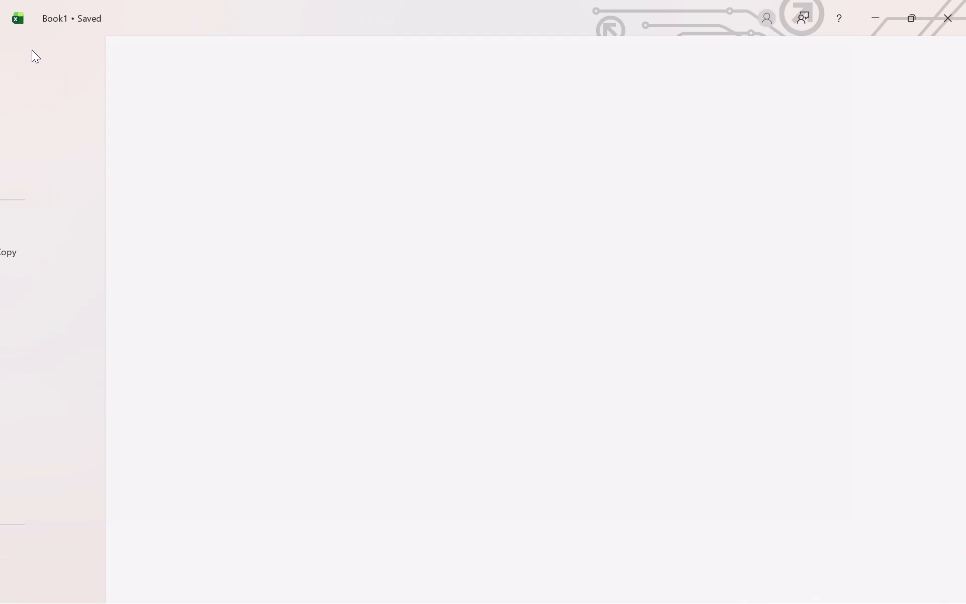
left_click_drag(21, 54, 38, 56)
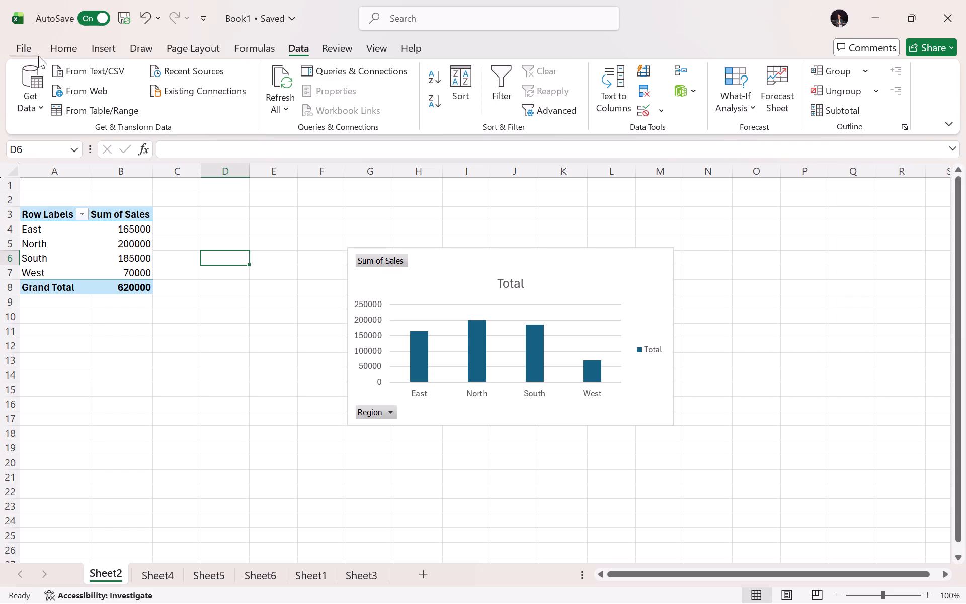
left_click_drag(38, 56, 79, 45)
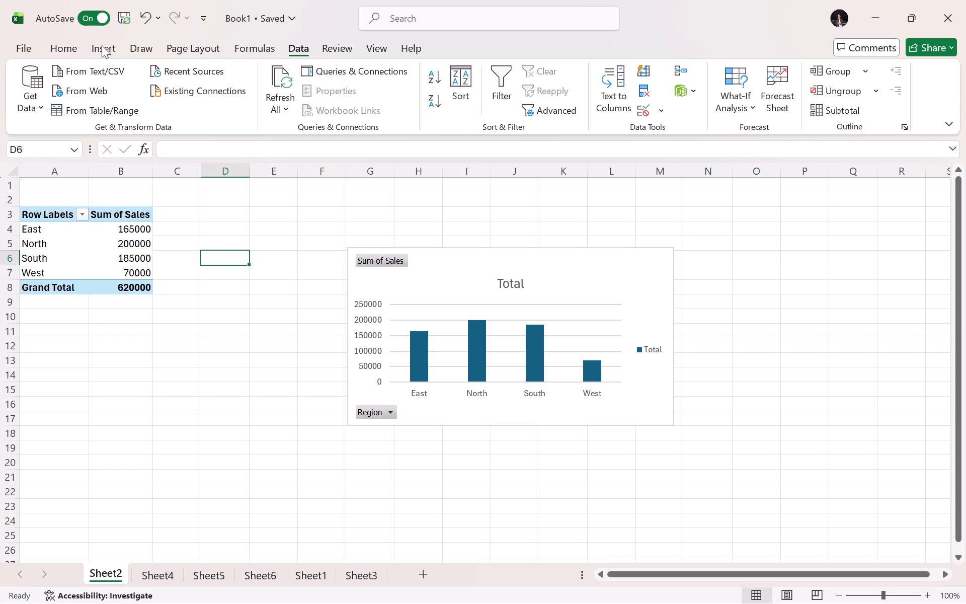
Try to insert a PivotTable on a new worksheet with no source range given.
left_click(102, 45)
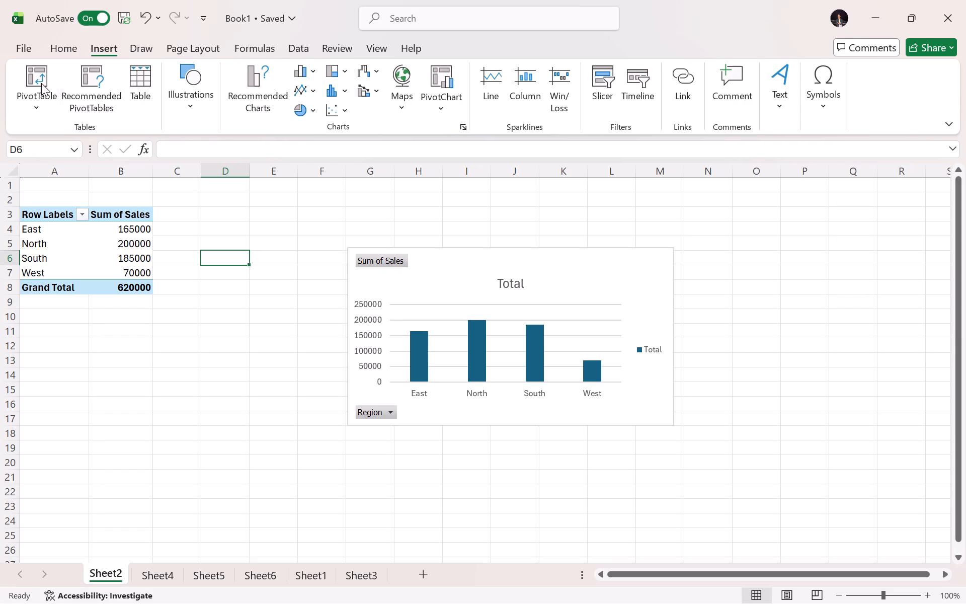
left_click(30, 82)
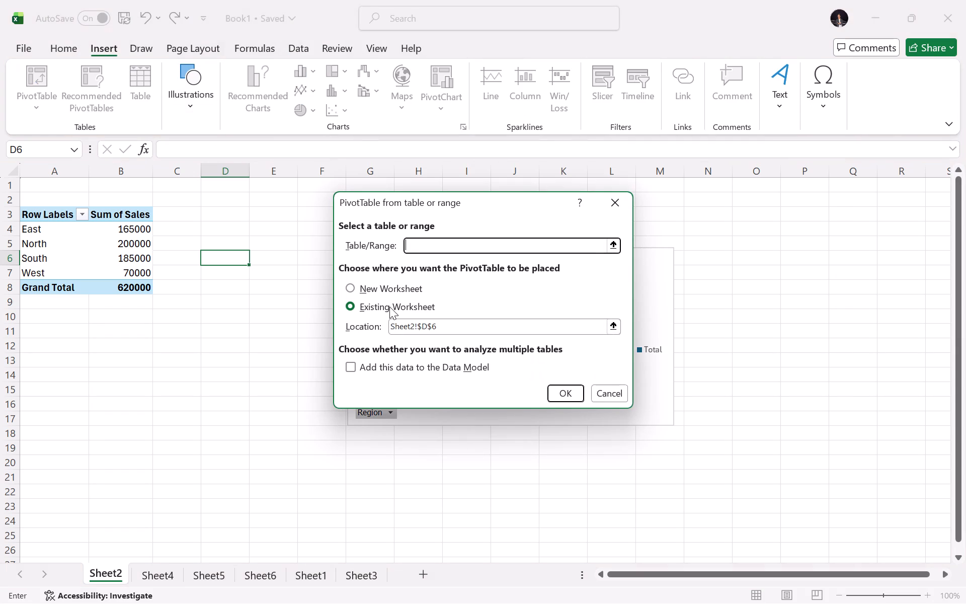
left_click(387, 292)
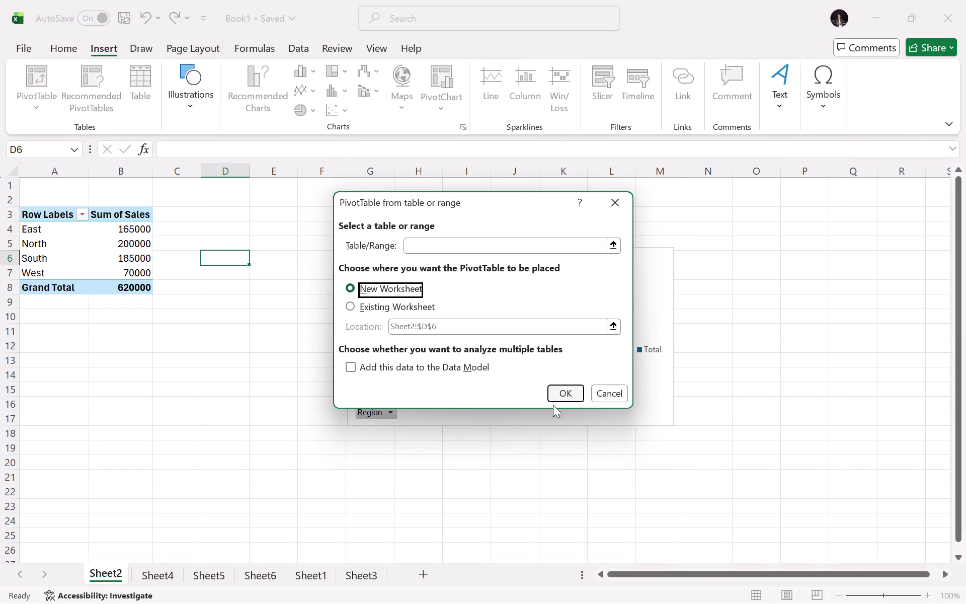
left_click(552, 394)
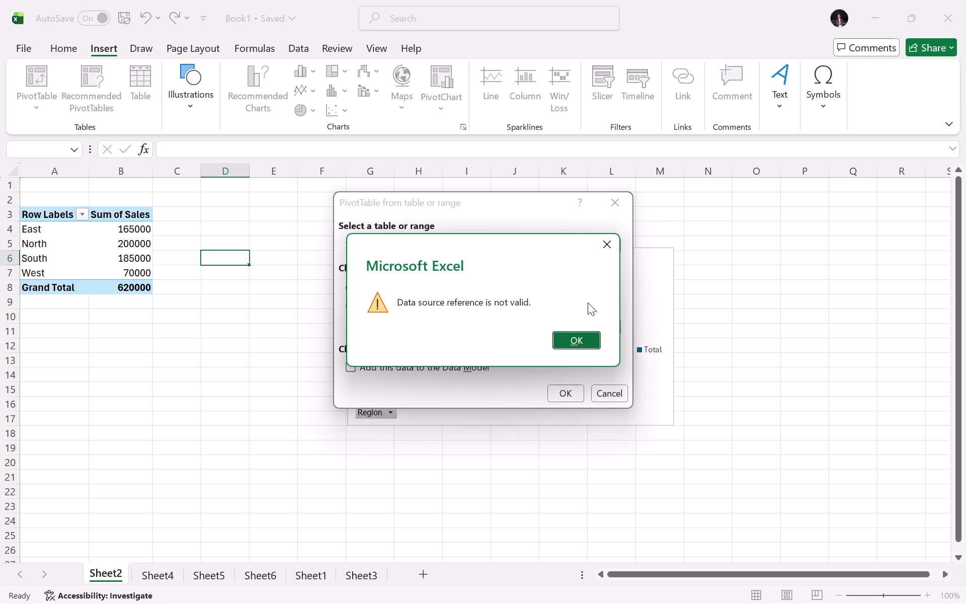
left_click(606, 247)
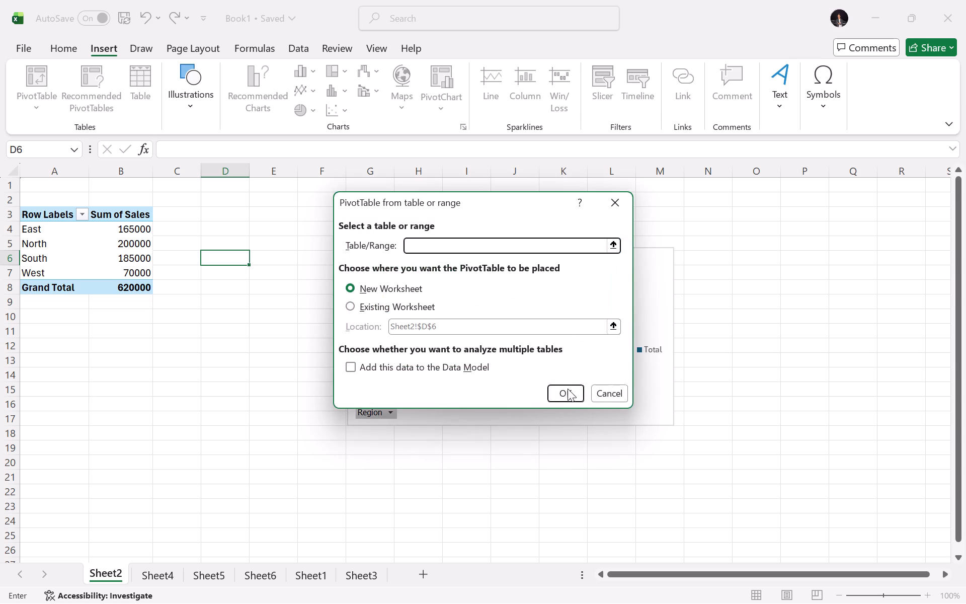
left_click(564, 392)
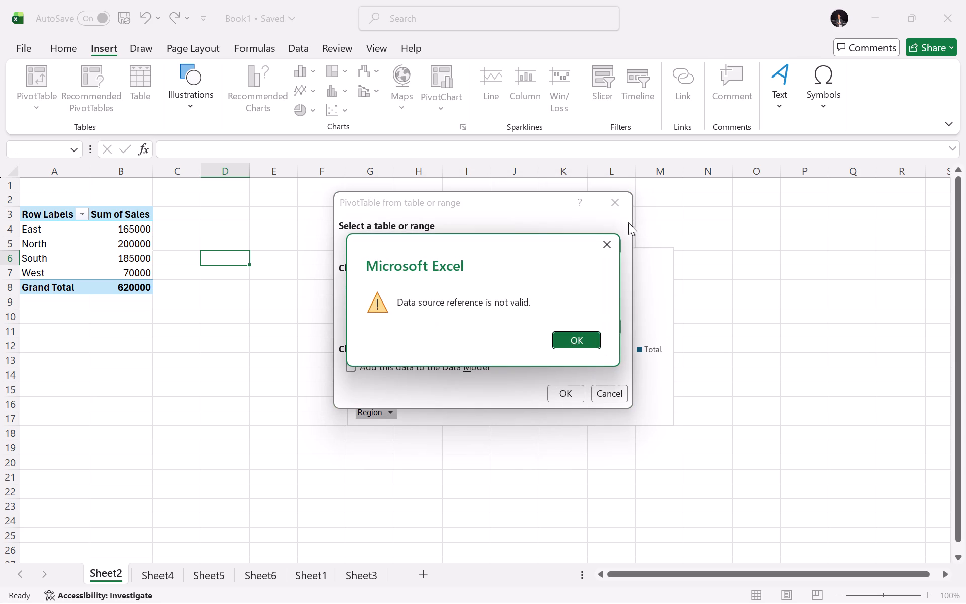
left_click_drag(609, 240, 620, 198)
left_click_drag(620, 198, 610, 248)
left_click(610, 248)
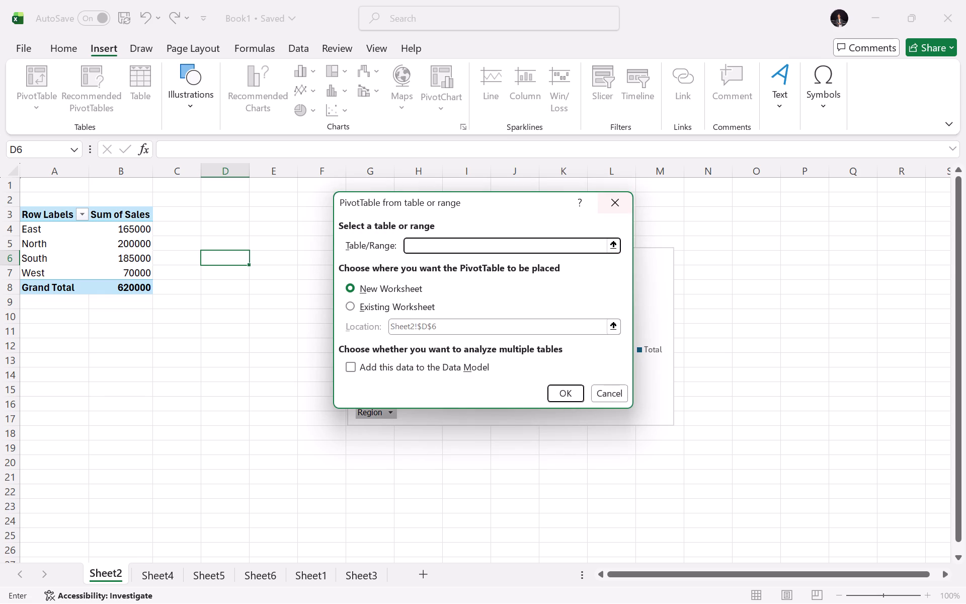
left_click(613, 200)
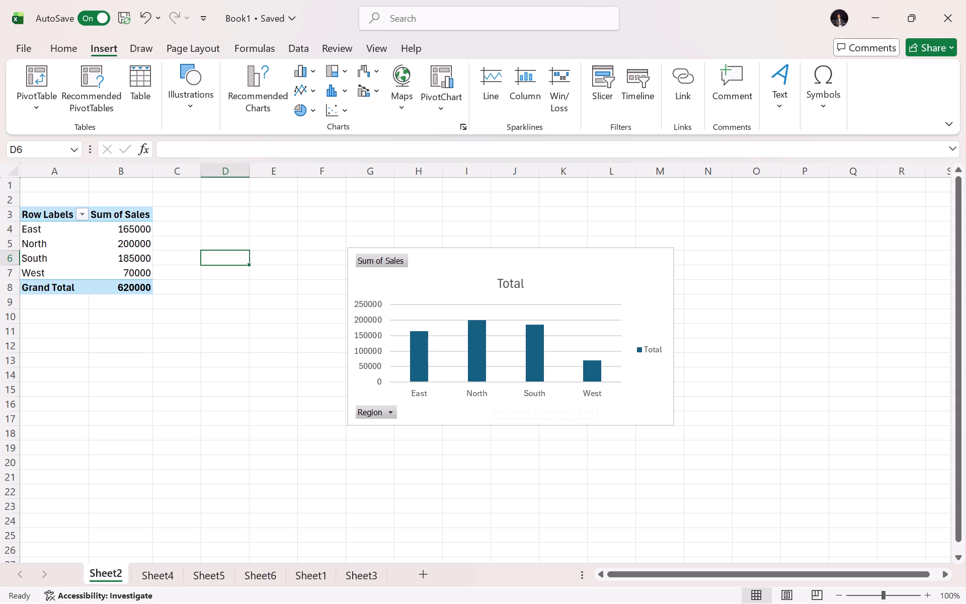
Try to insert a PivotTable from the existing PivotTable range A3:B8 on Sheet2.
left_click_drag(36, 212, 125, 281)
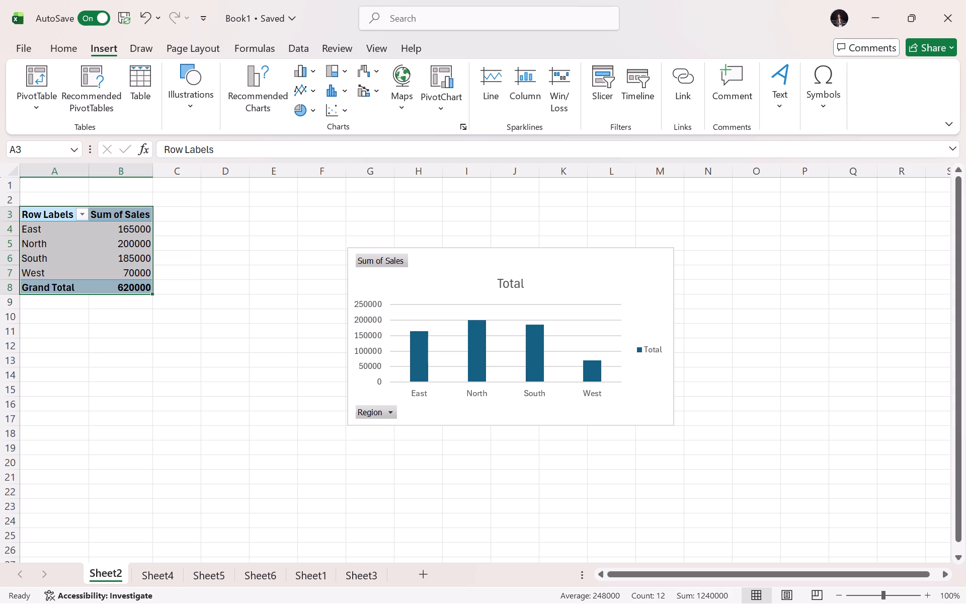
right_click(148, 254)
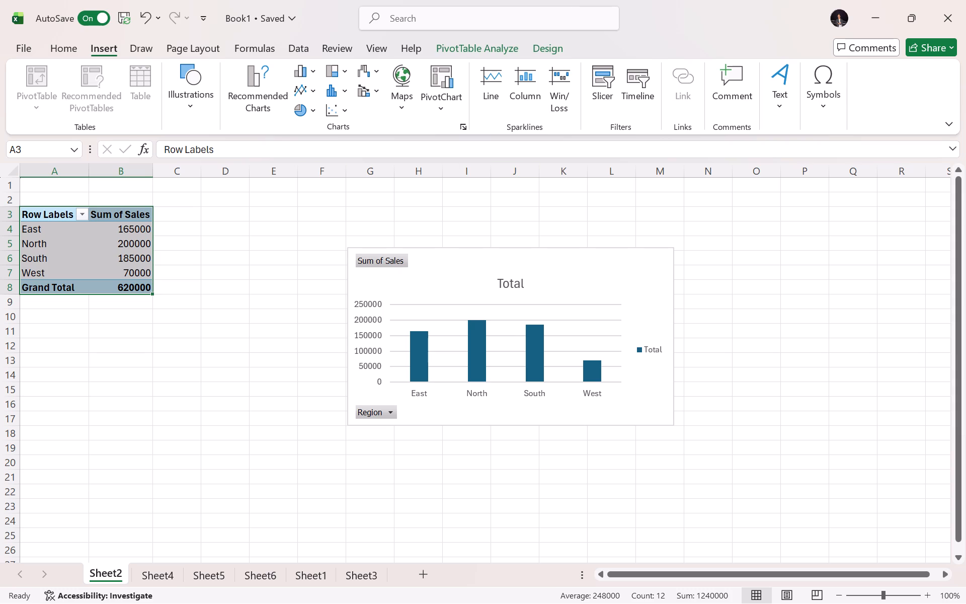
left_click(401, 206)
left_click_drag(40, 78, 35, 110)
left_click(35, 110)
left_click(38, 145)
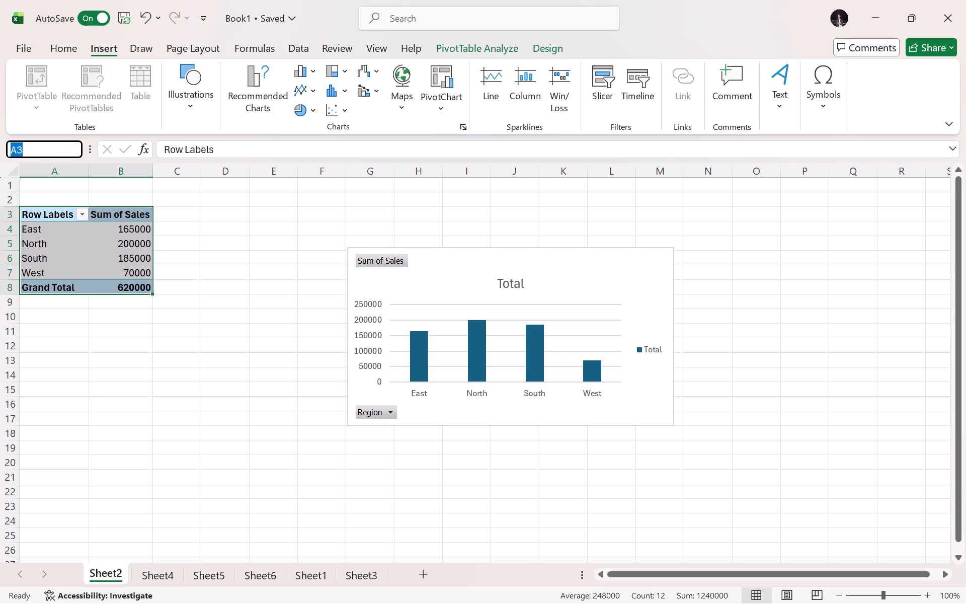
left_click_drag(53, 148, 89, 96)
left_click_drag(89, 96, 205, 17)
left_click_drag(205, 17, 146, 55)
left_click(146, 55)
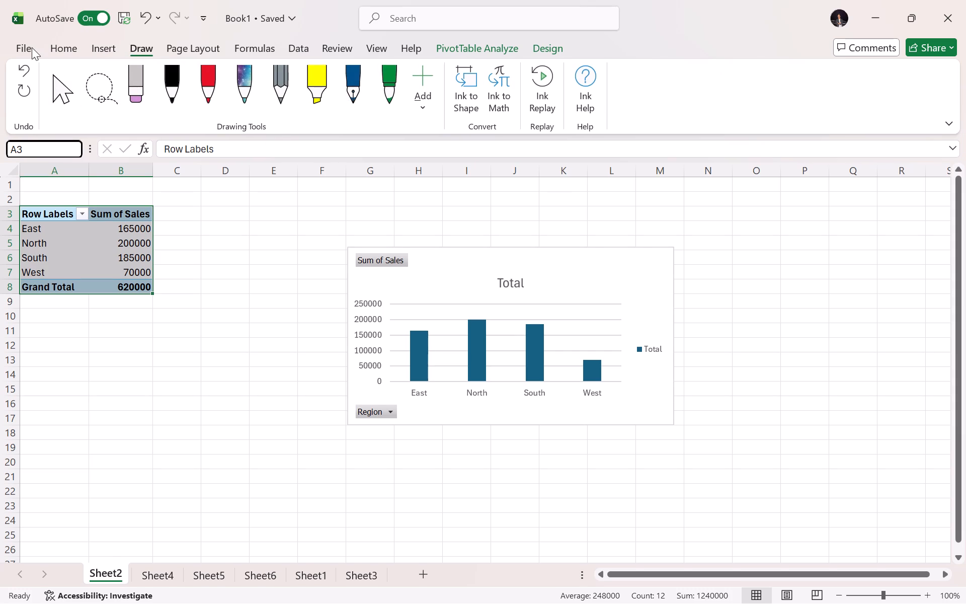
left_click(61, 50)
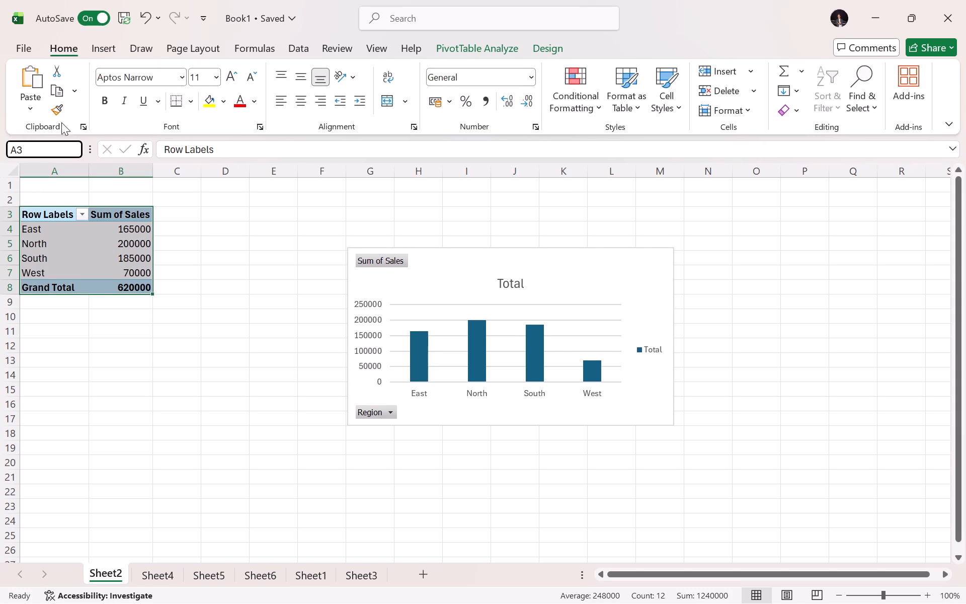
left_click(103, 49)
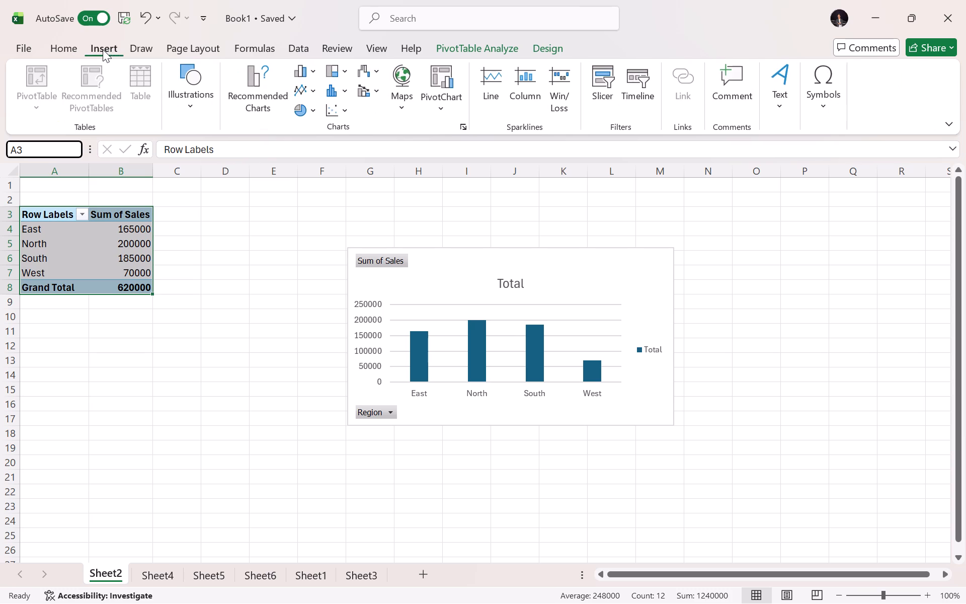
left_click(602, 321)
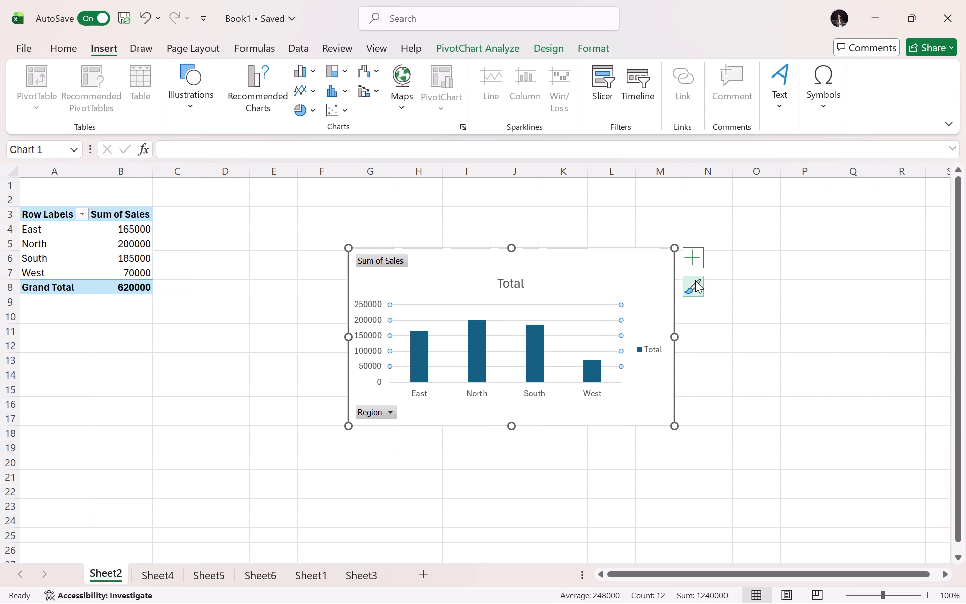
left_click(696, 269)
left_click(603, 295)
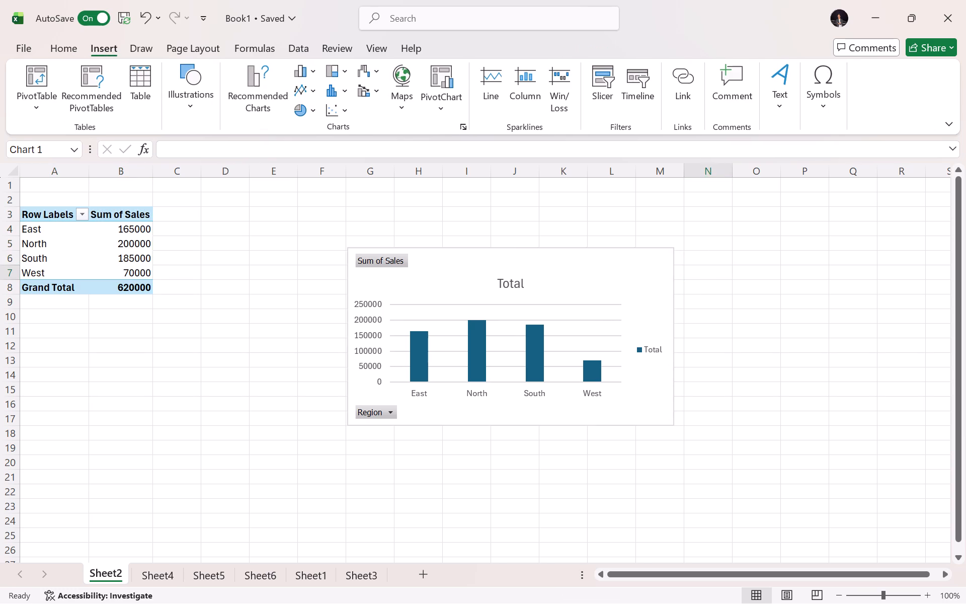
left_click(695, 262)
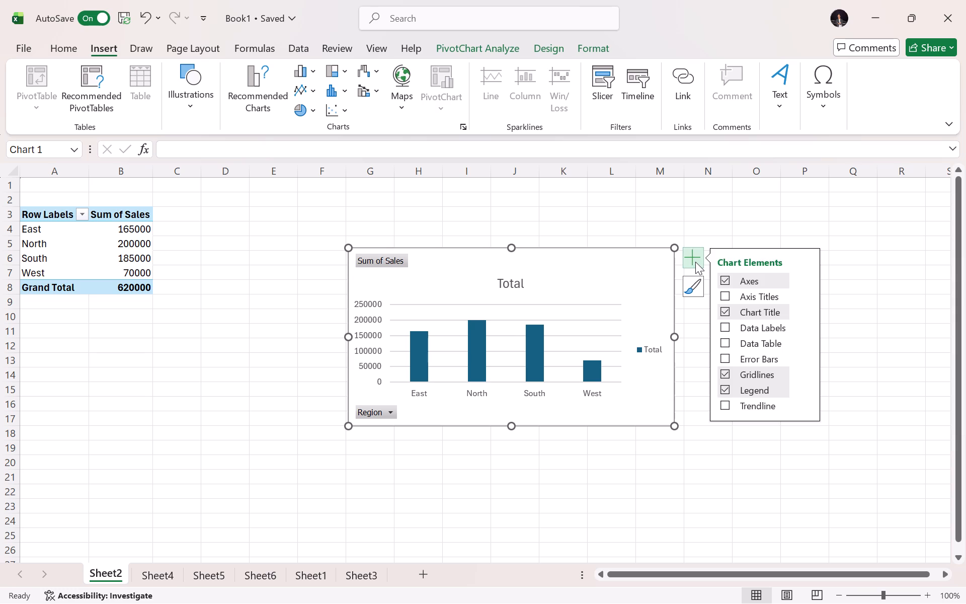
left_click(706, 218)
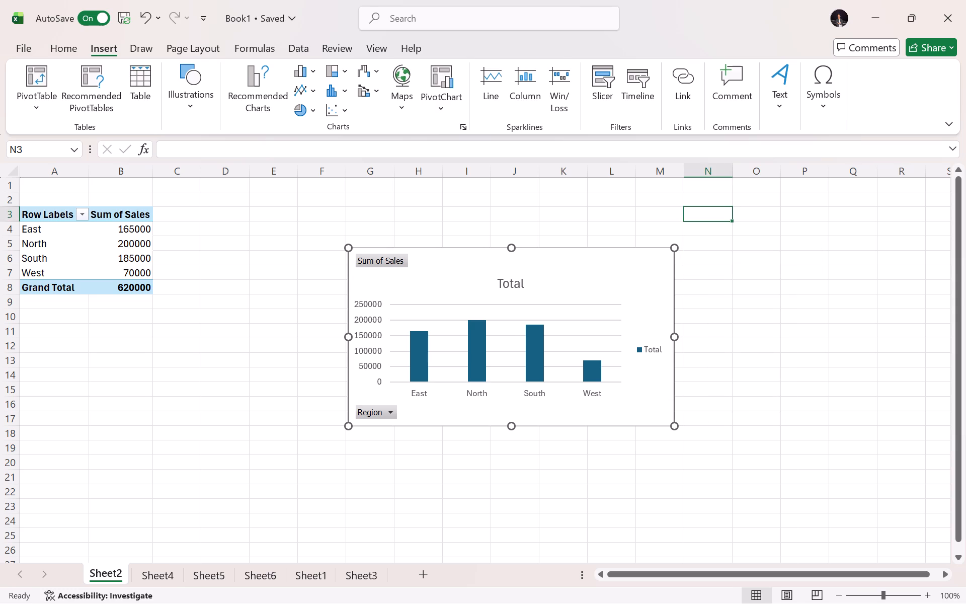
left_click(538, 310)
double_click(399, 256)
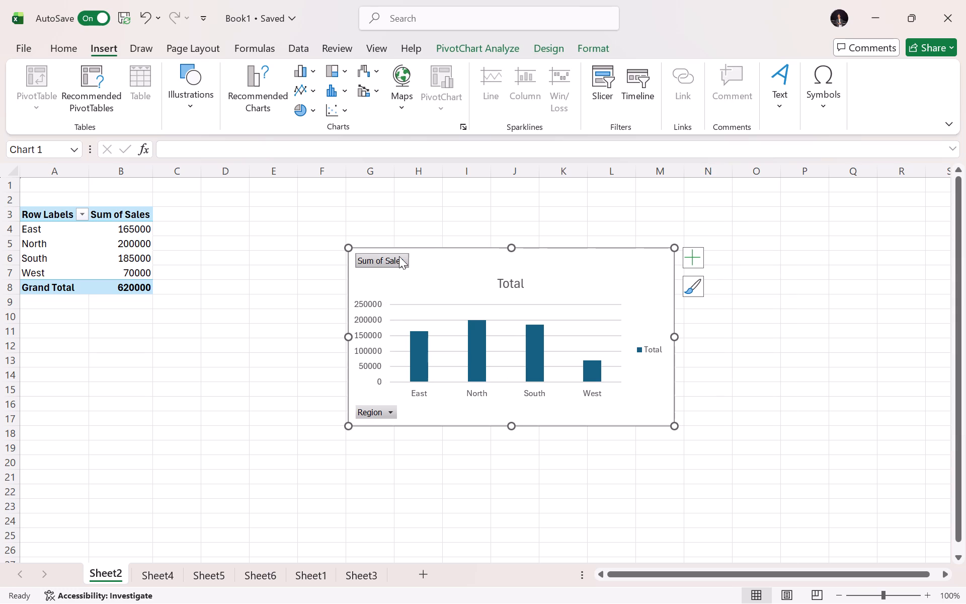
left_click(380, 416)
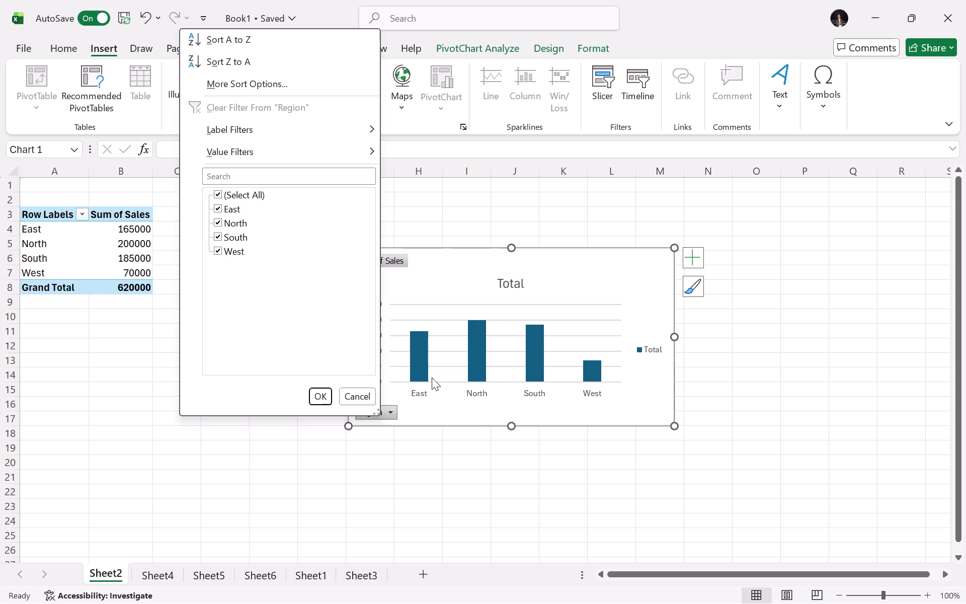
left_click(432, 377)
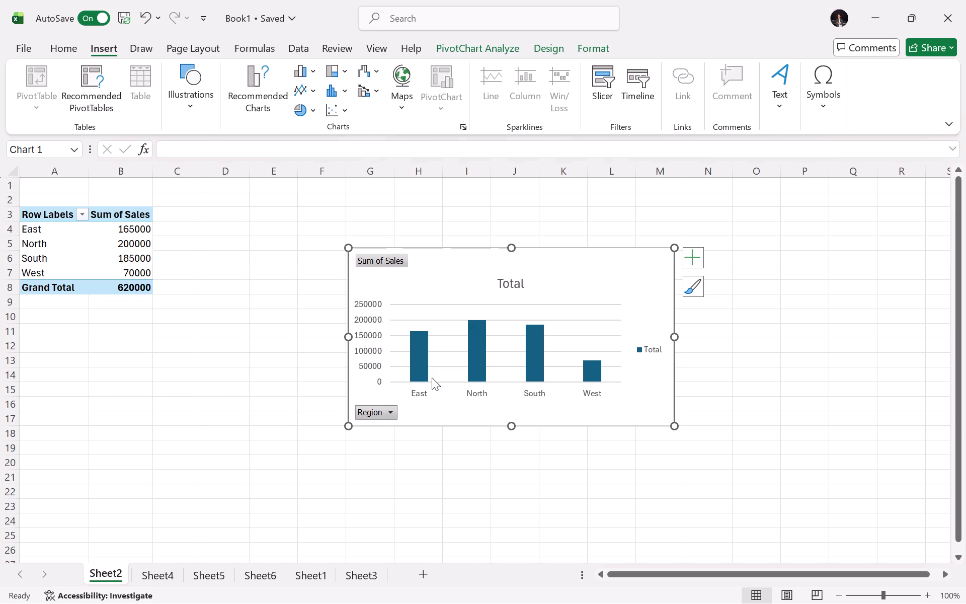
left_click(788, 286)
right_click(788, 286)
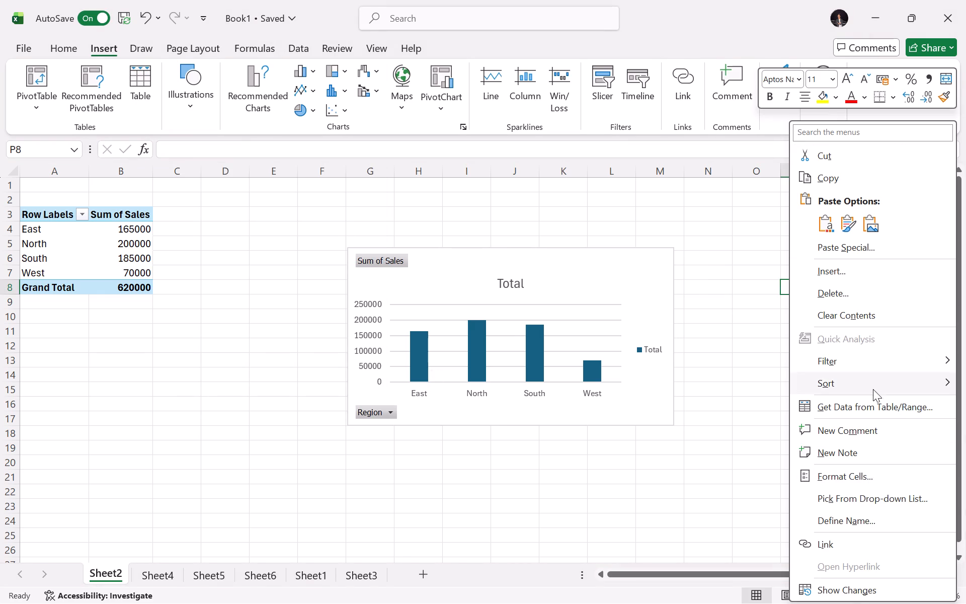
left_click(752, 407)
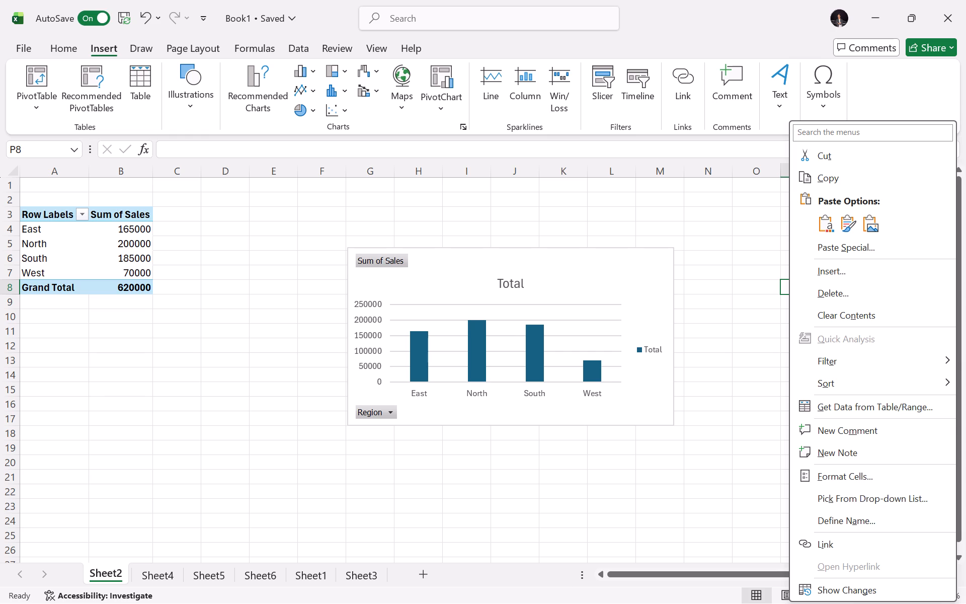
Move the Sum of Sales by Region PivotChart from Sheet2 onto the Total Sales card on Sheet3, adding two line breaks after 6,20,000.
left_click(442, 277)
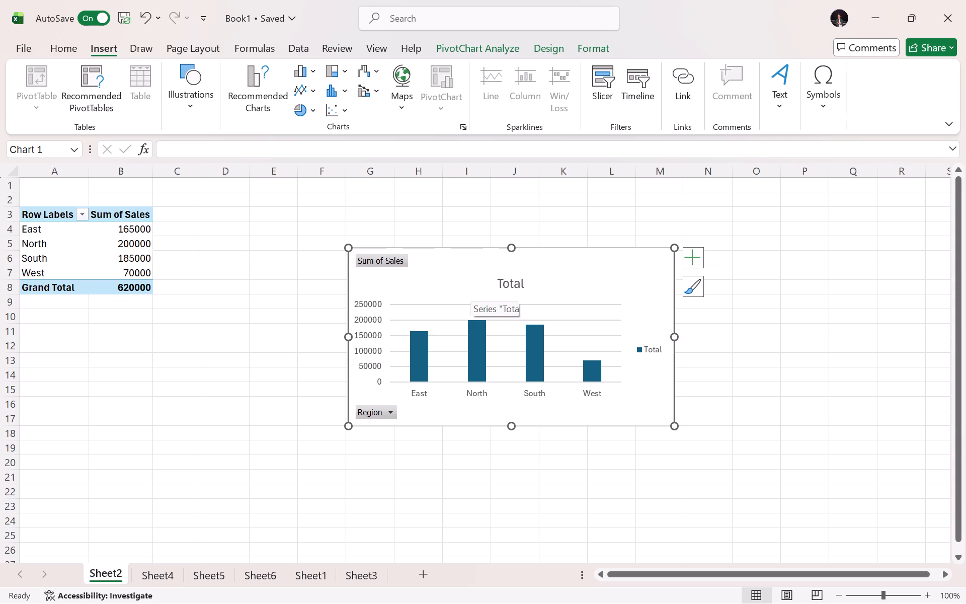
key("ctrl+x")
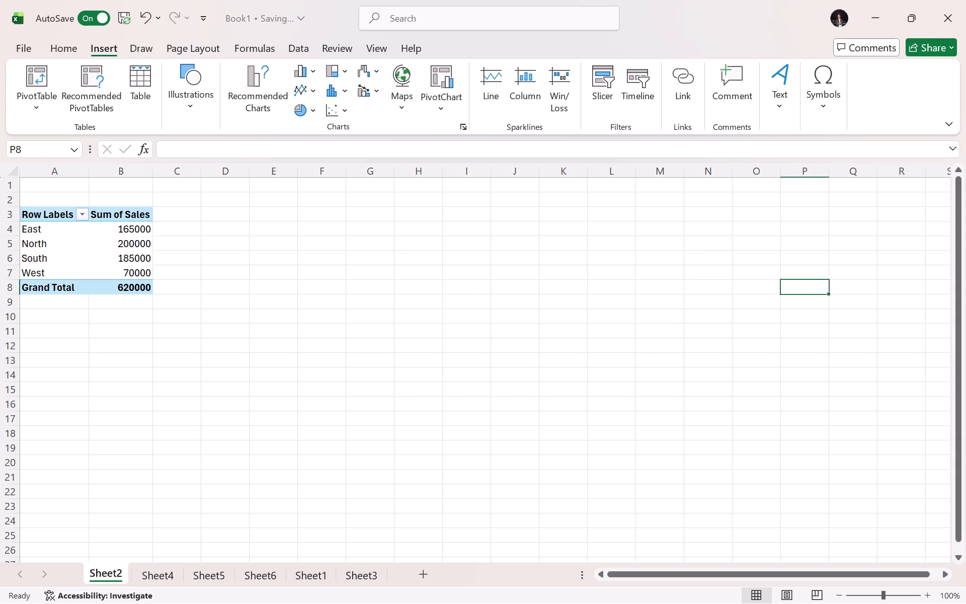
left_click(365, 573)
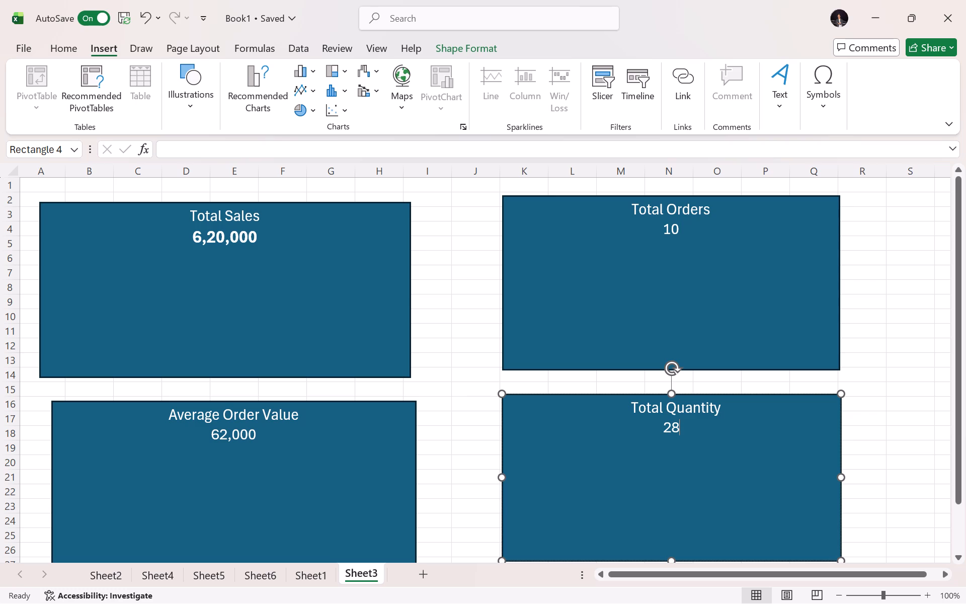
left_click(153, 280)
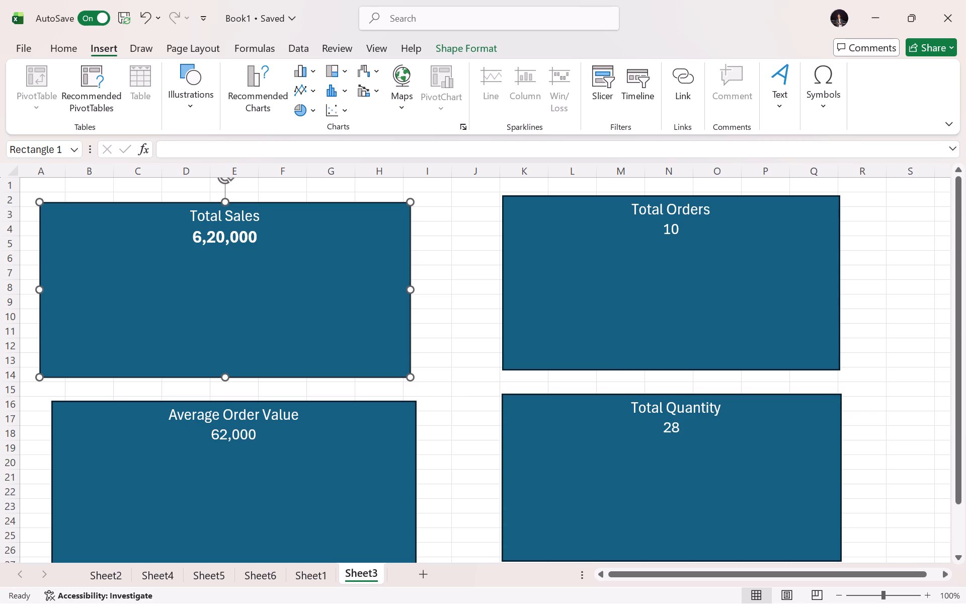
right_click(180, 276)
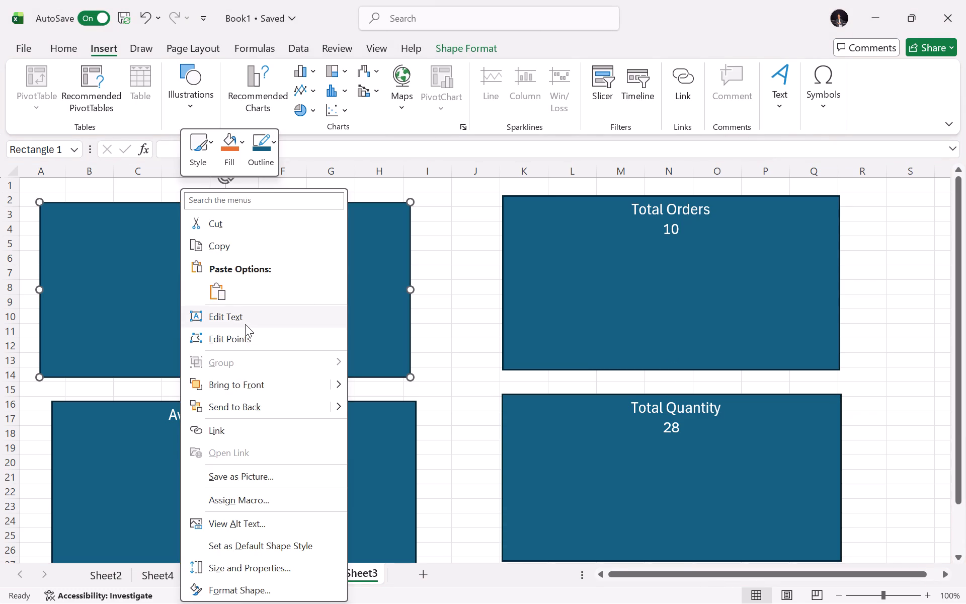
left_click(245, 324)
left_click(278, 263)
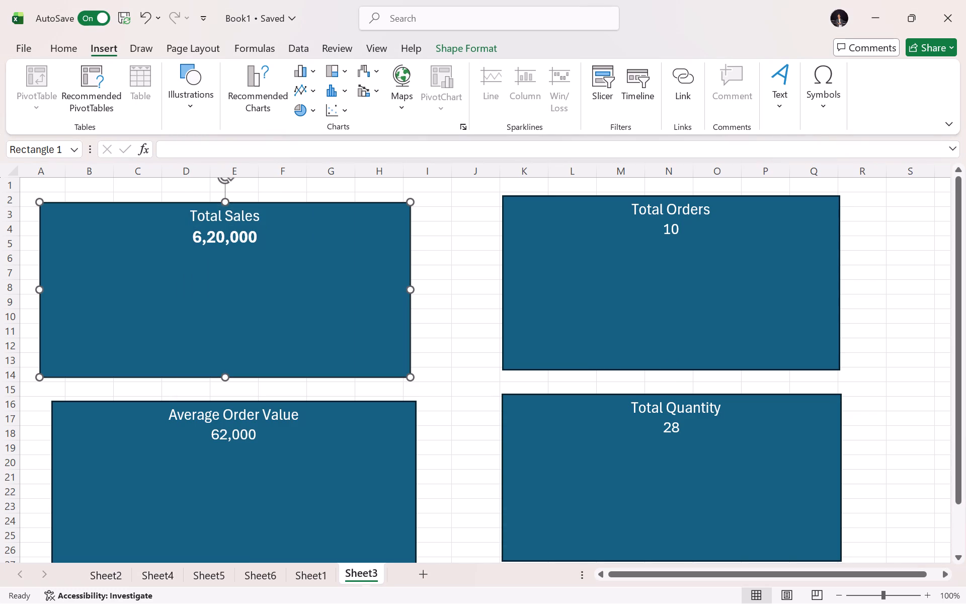
left_click(255, 236)
key("Return")
key("Return")
key("ctrl+v")
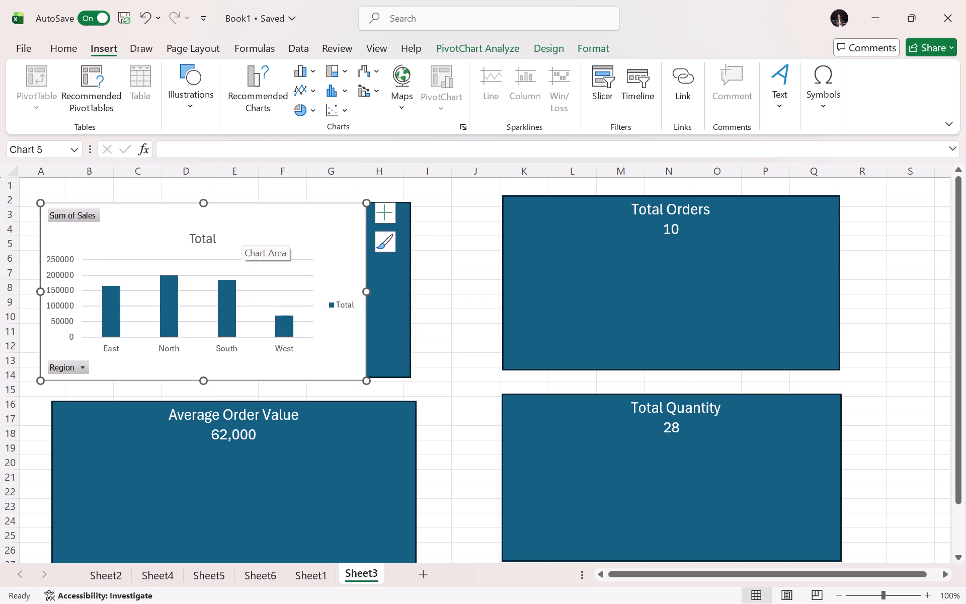
Fit the PivotChart inside the Total Sales card beneath 6,20,000 by shrinking the chart and enlarging the card's rectangle up to row 1.
left_click_drag(363, 201, 337, 241)
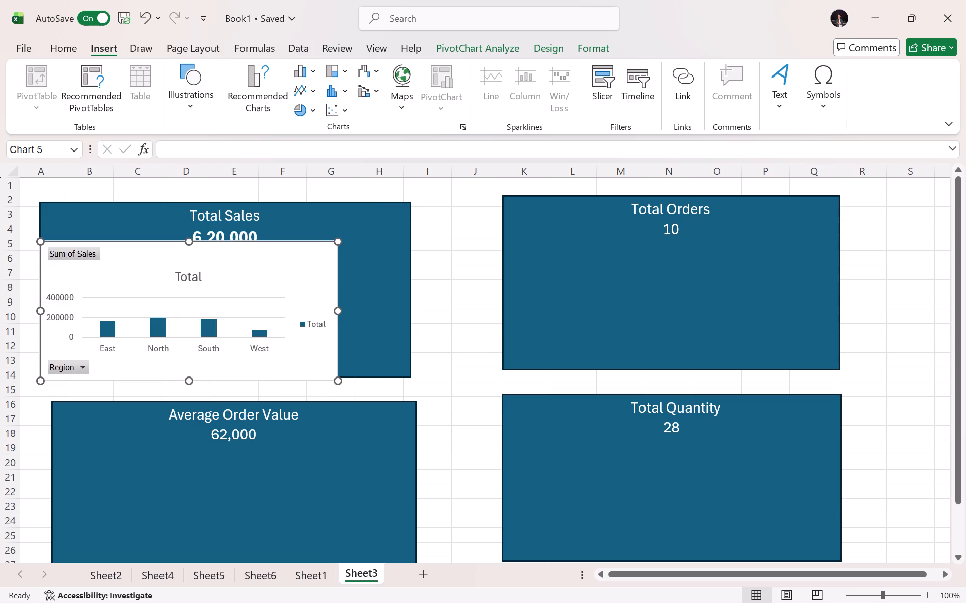
left_click(386, 226)
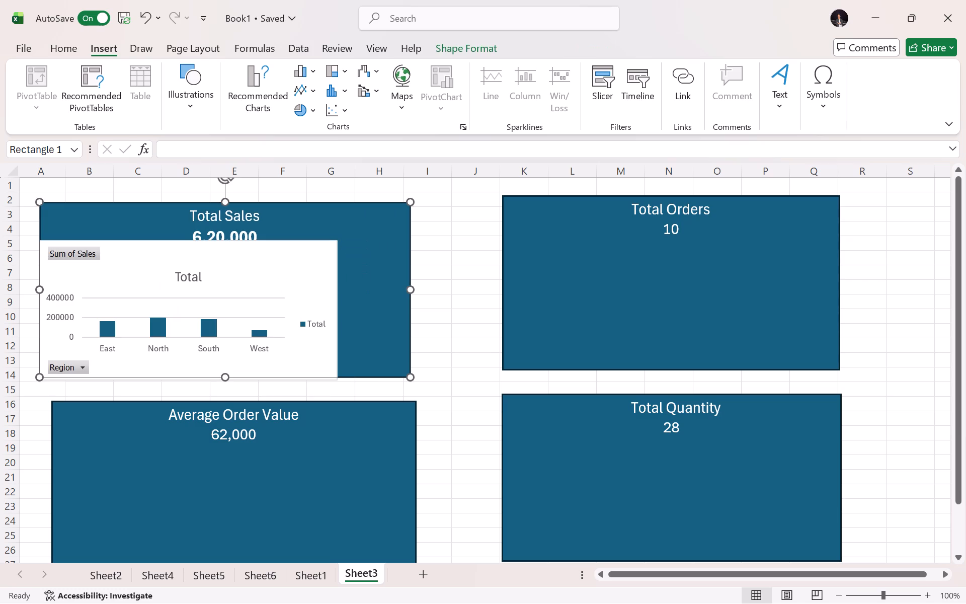
left_click_drag(413, 204, 425, 186)
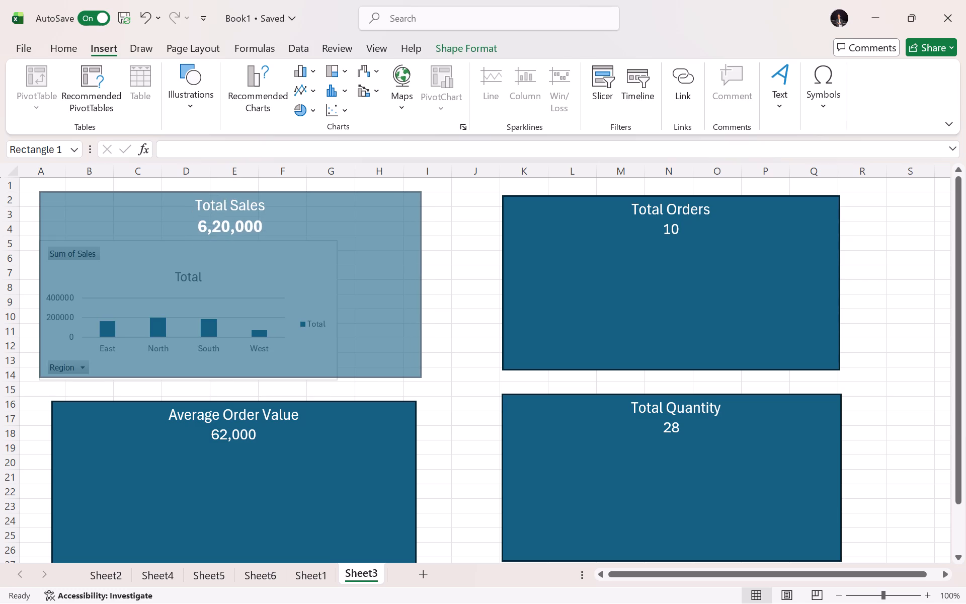
left_click_drag(425, 186, 431, 180)
left_click_drag(284, 268, 300, 264)
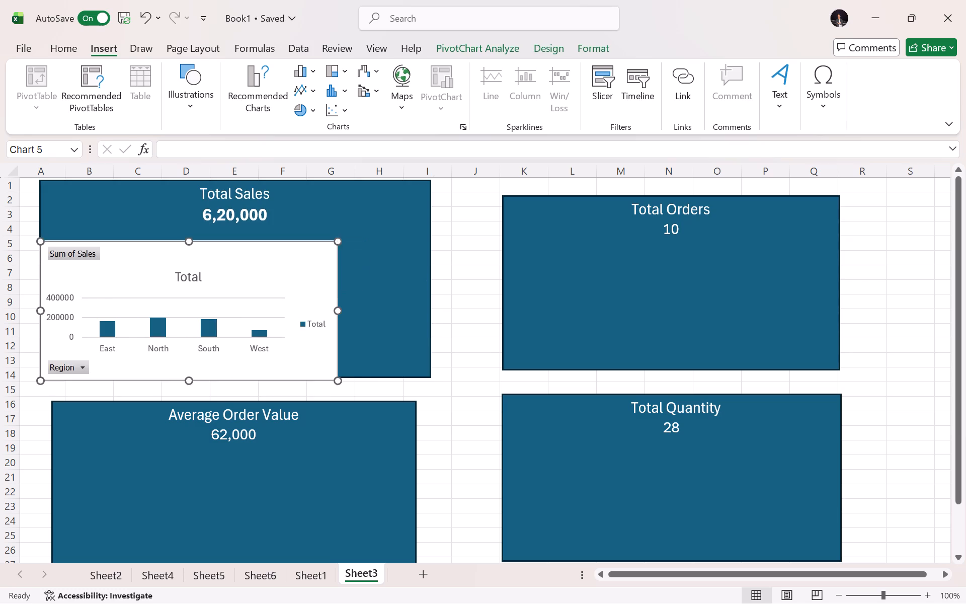
left_click_drag(300, 264, 313, 255)
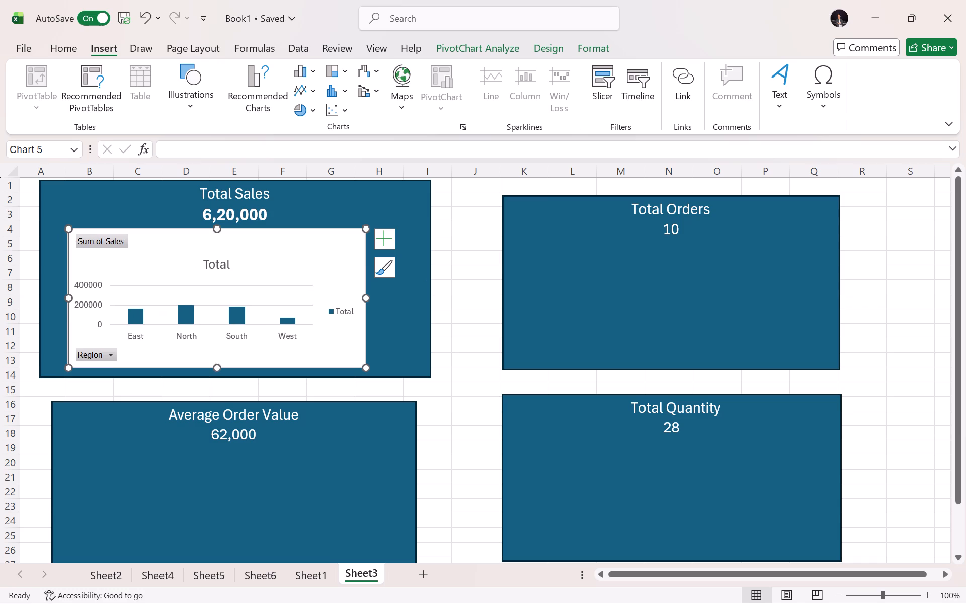
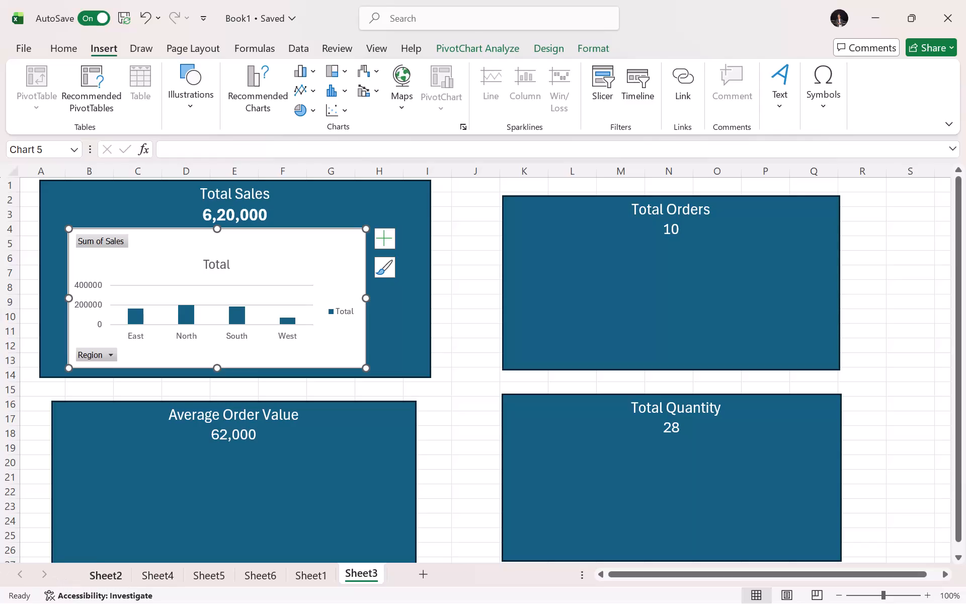
Insert a Region slicer for the Sum of Sales by Region PivotTable on Sheet2.
left_click(127, 569)
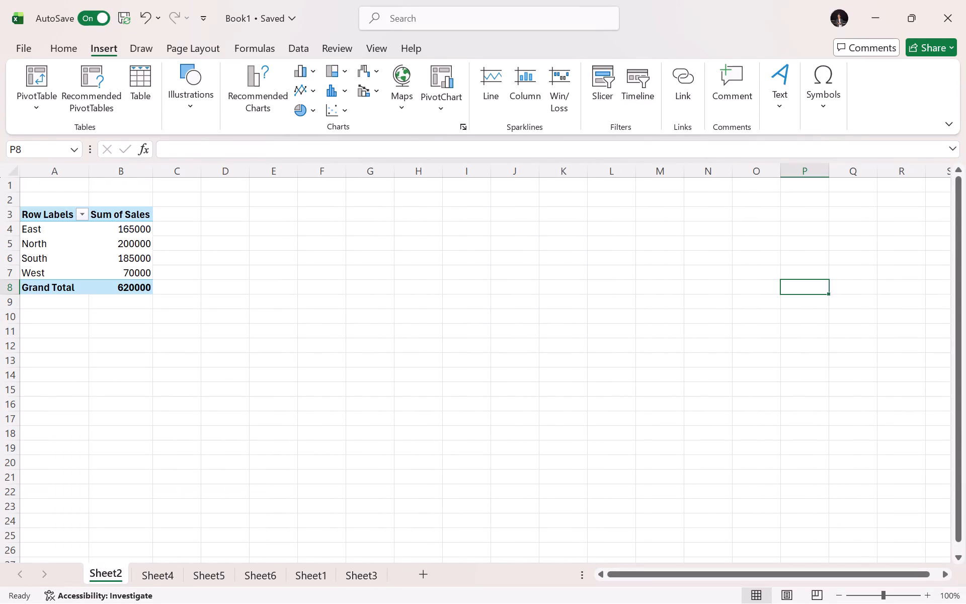
left_click(66, 225)
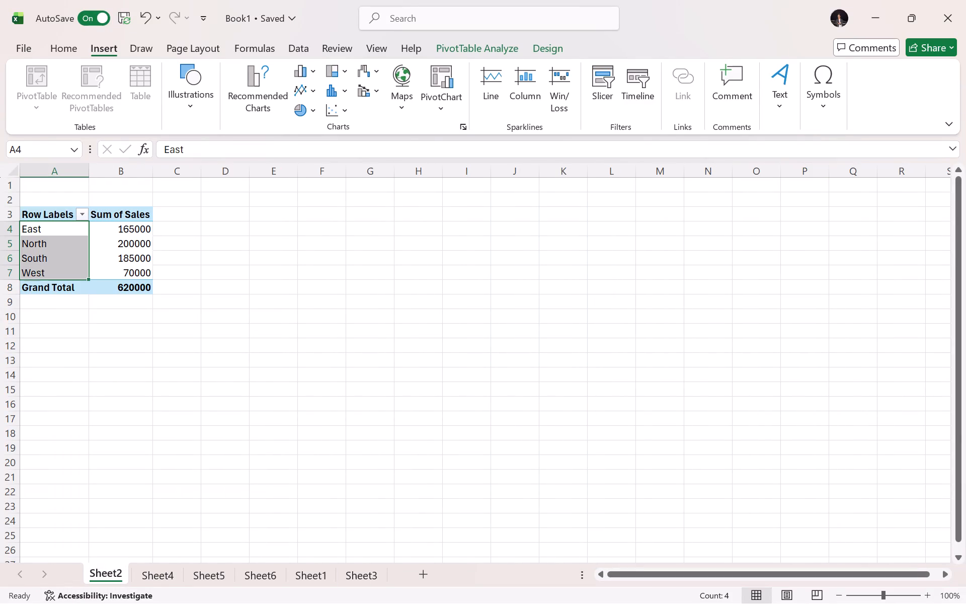
left_click(130, 237)
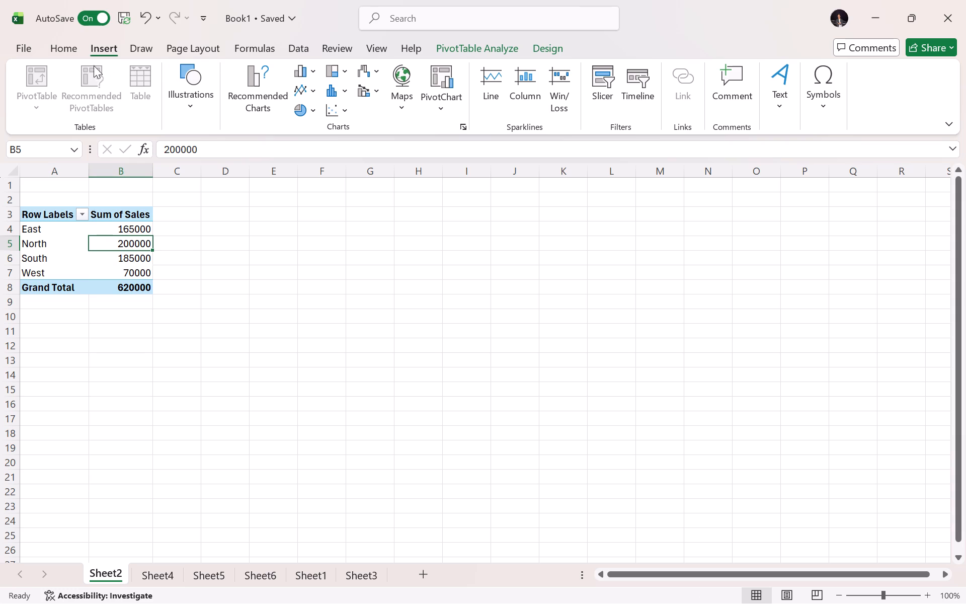
left_click_drag(43, 96, 32, 103)
left_click_drag(32, 103, 106, 262)
left_click_drag(106, 262, 50, 216)
left_click_drag(50, 216, 136, 293)
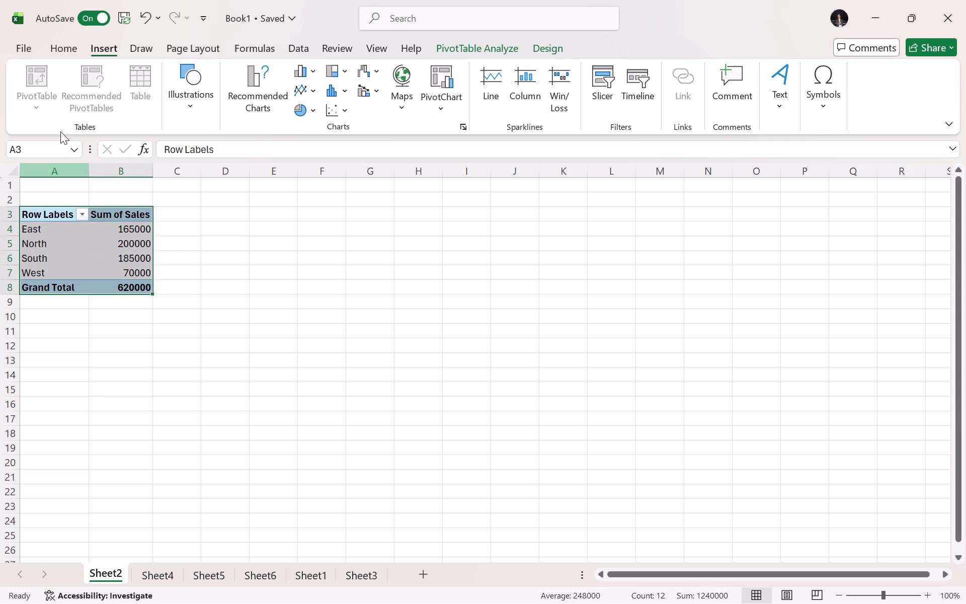
left_click_drag(38, 57, 18, 47)
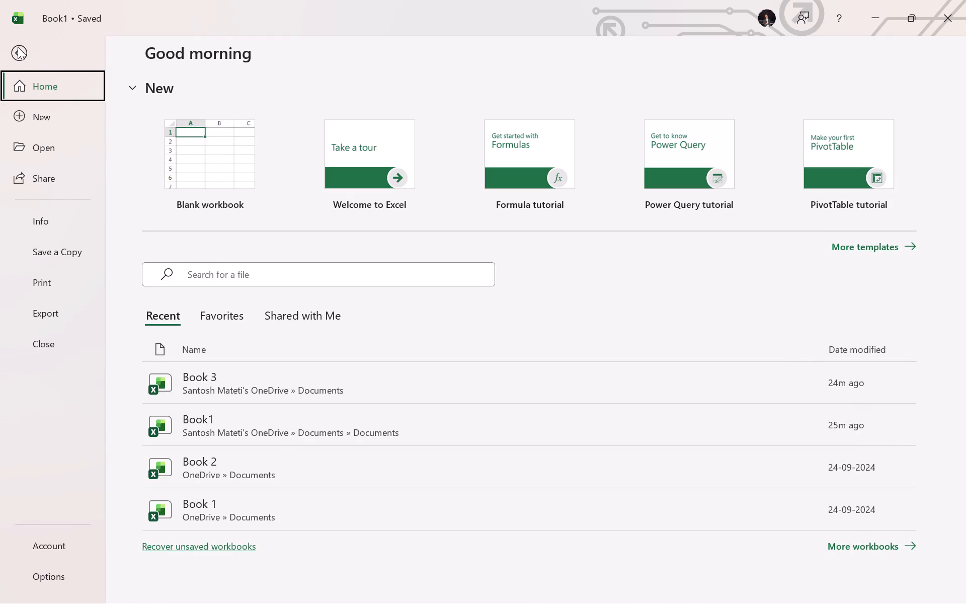
left_click(18, 47)
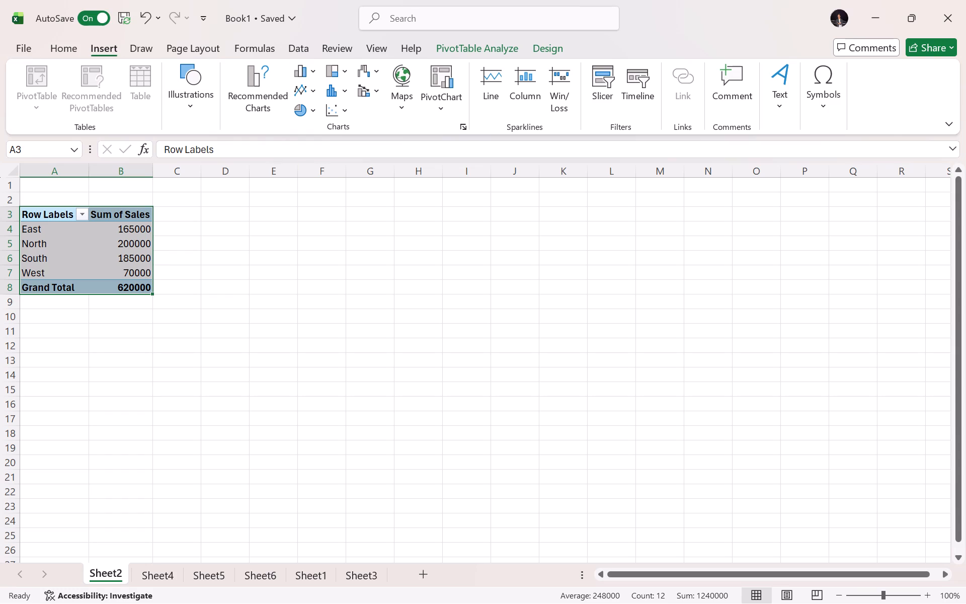
left_click(483, 45)
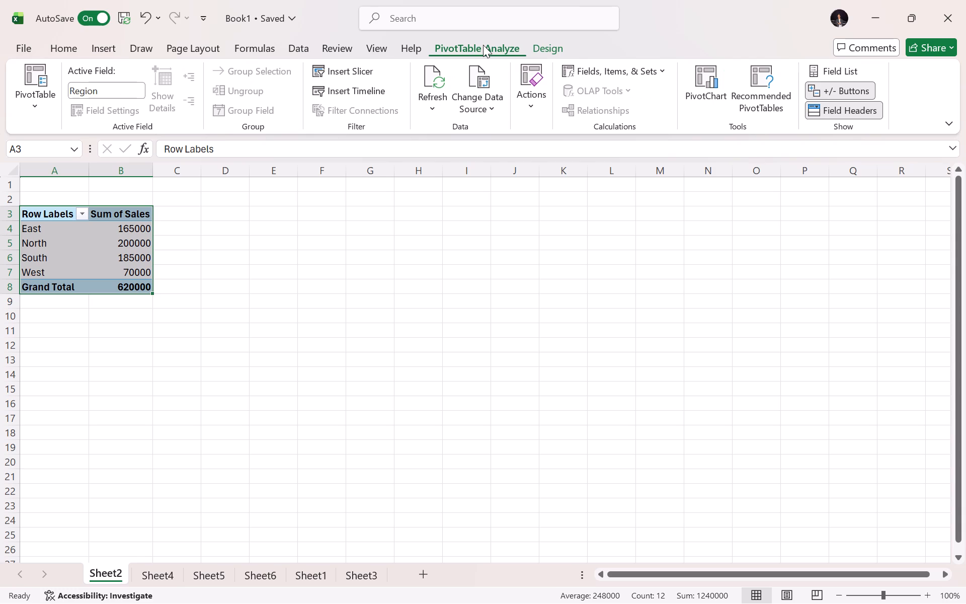
left_click(339, 75)
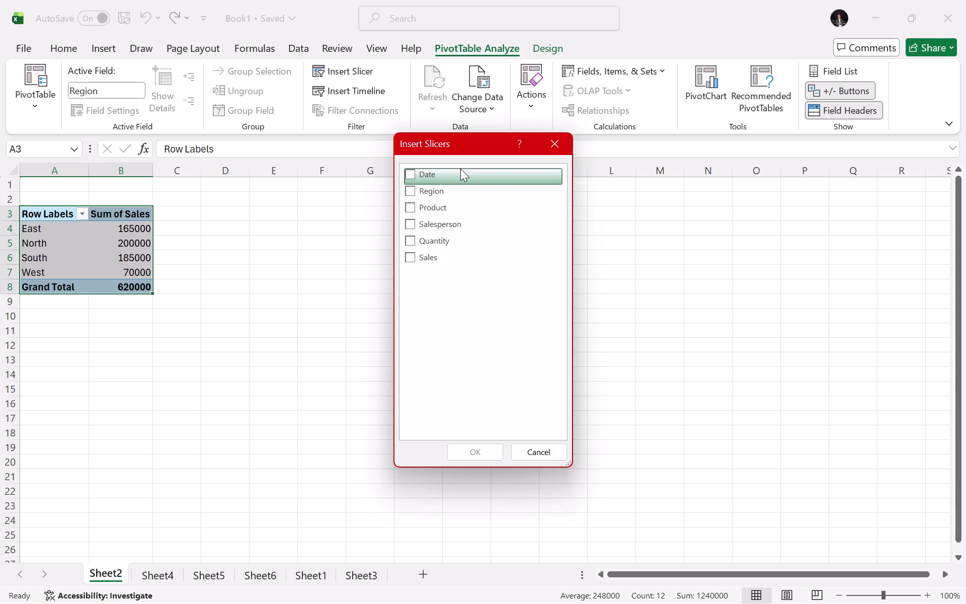
left_click(463, 191)
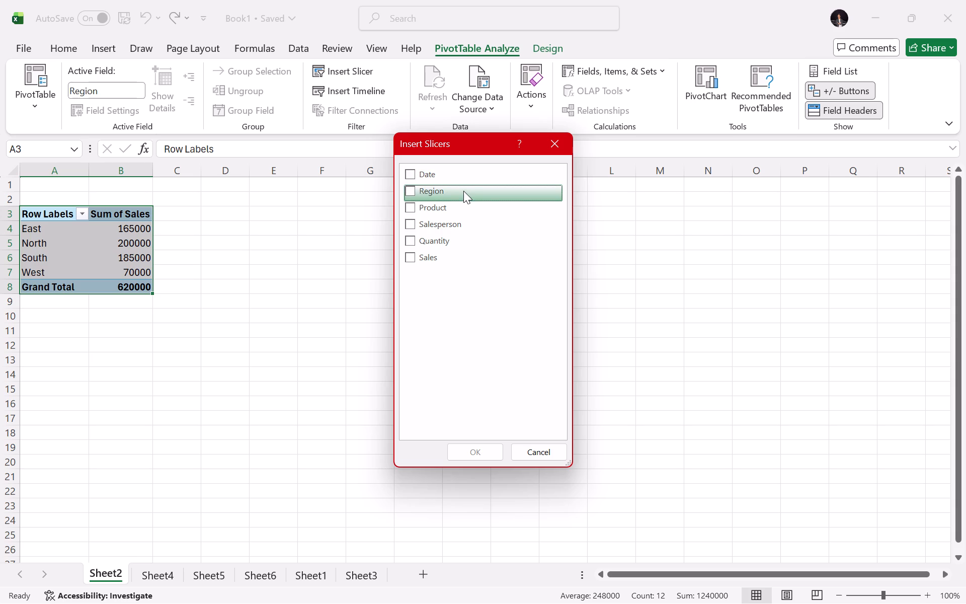
left_click(410, 190)
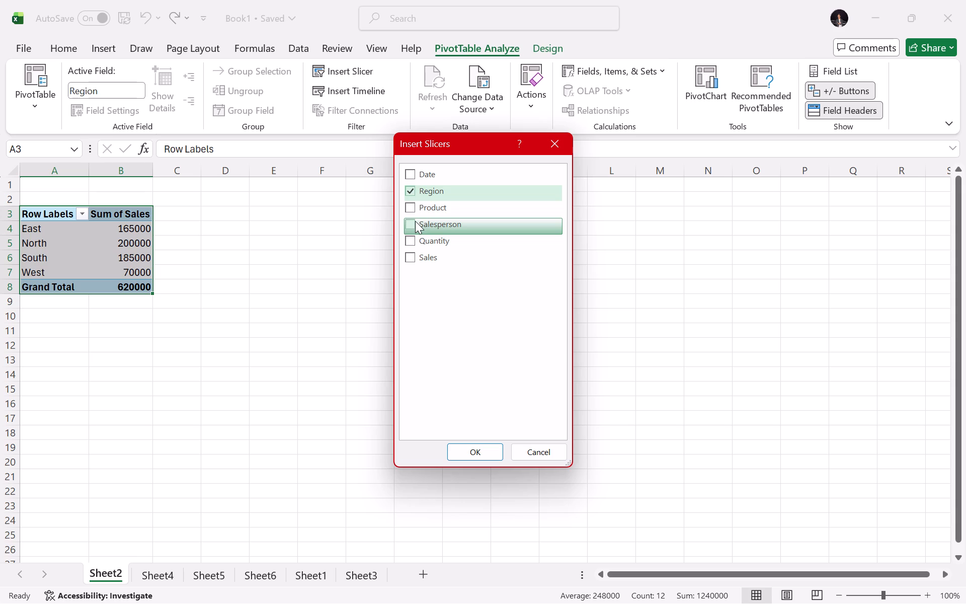
left_click(488, 460)
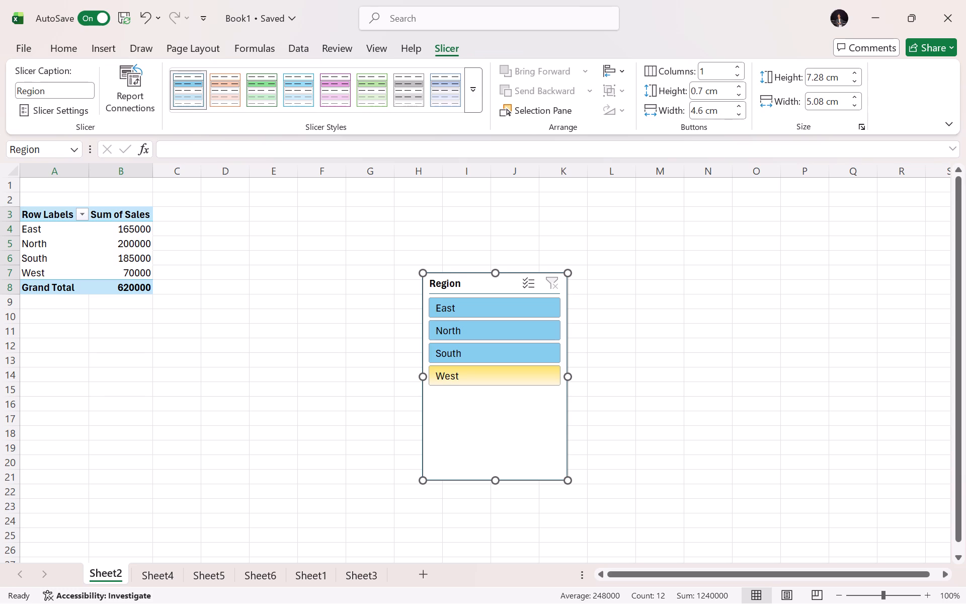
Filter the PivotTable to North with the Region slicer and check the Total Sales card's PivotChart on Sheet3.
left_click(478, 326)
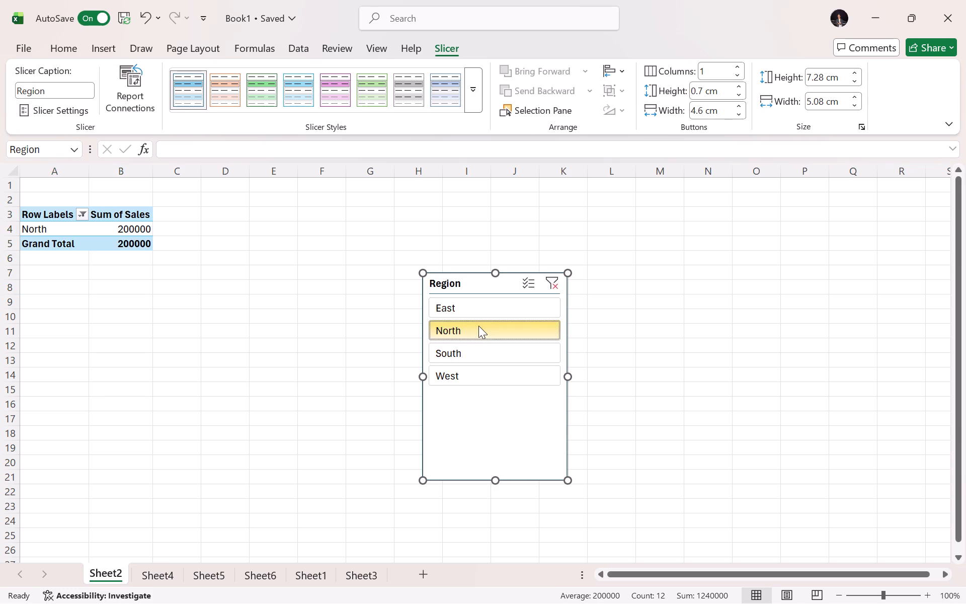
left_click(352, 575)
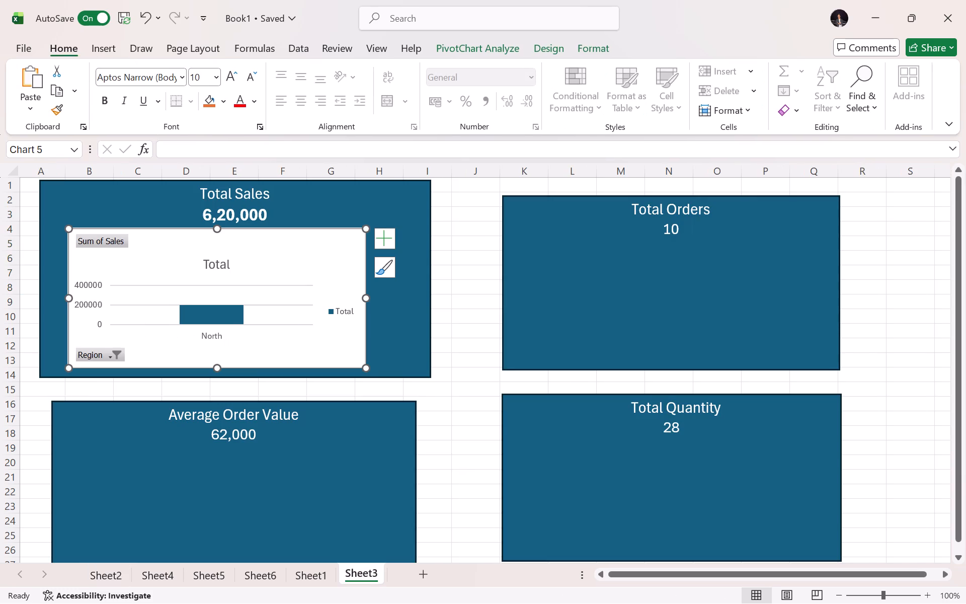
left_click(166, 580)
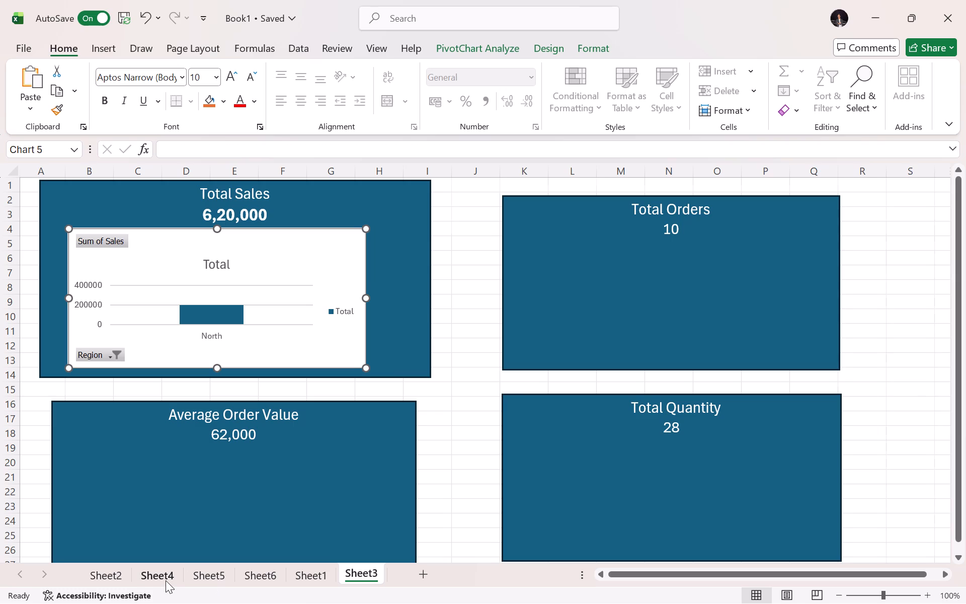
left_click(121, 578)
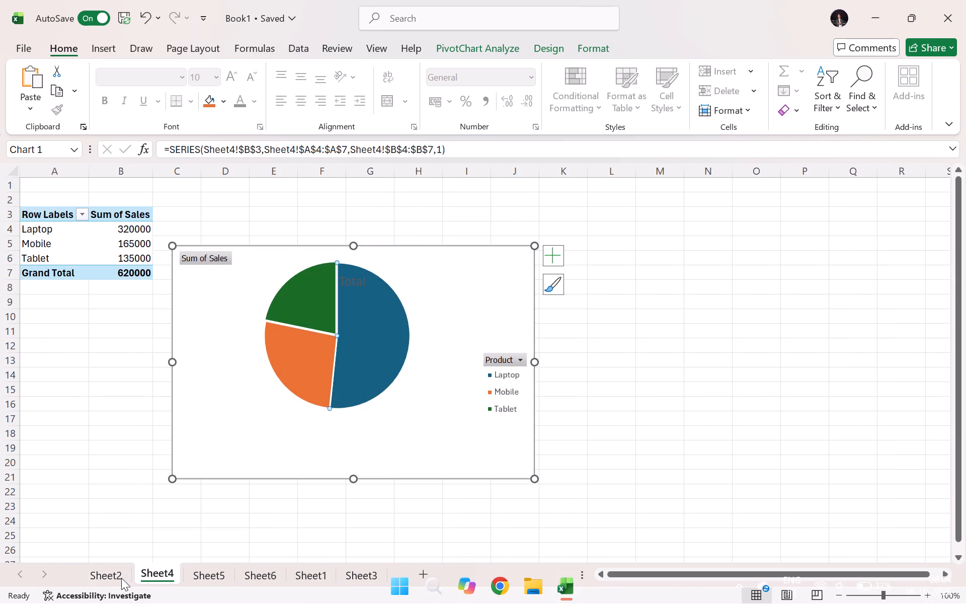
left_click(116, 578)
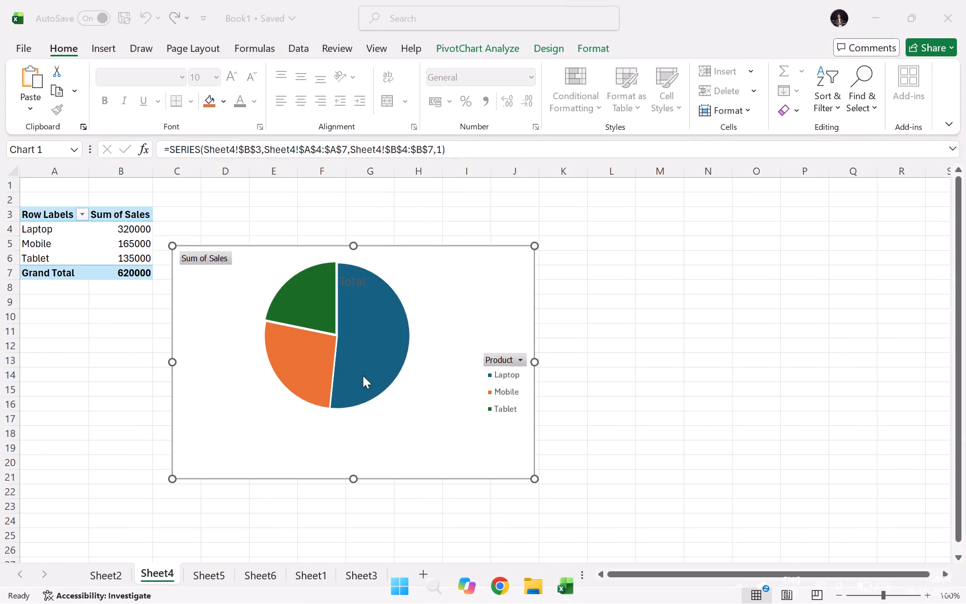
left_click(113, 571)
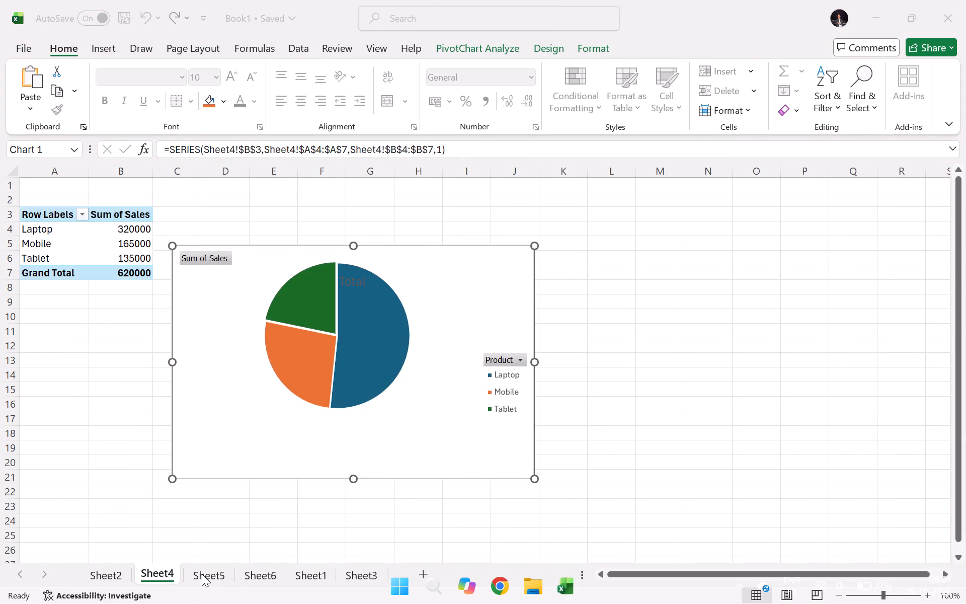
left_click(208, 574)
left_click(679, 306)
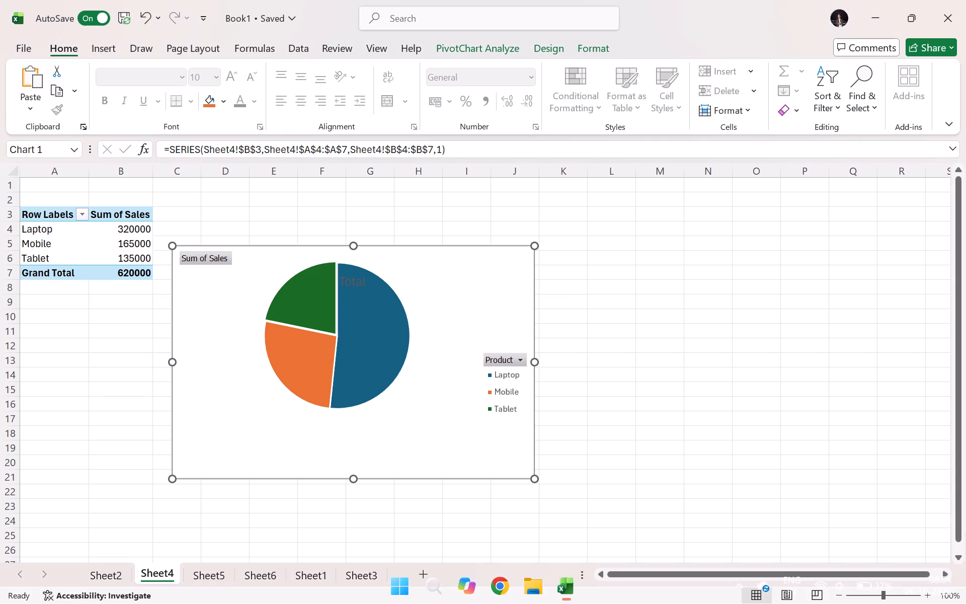
Switch the Region slicer on Sheet2 to South, and from there to West only.
left_click(120, 579)
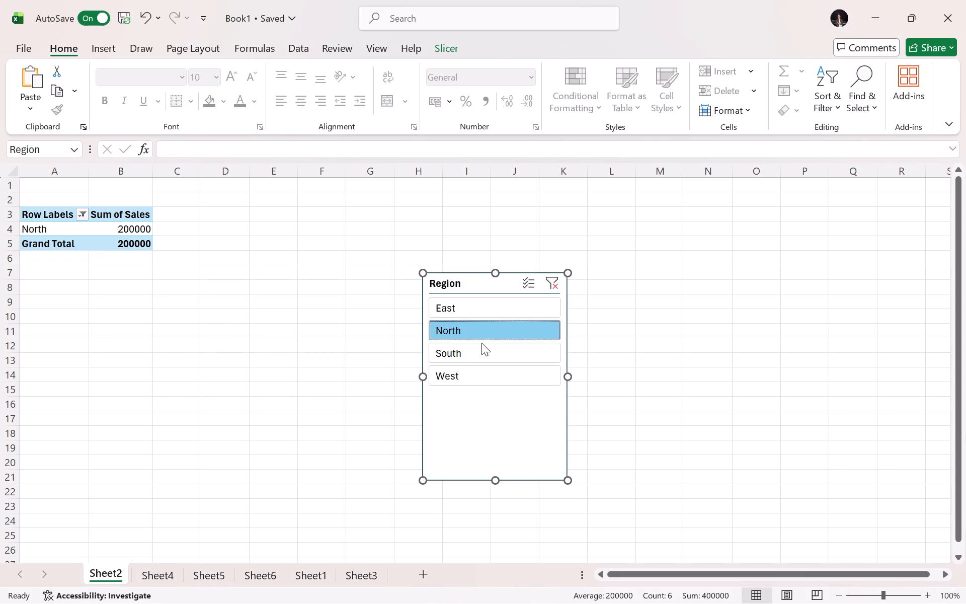
left_click(473, 353)
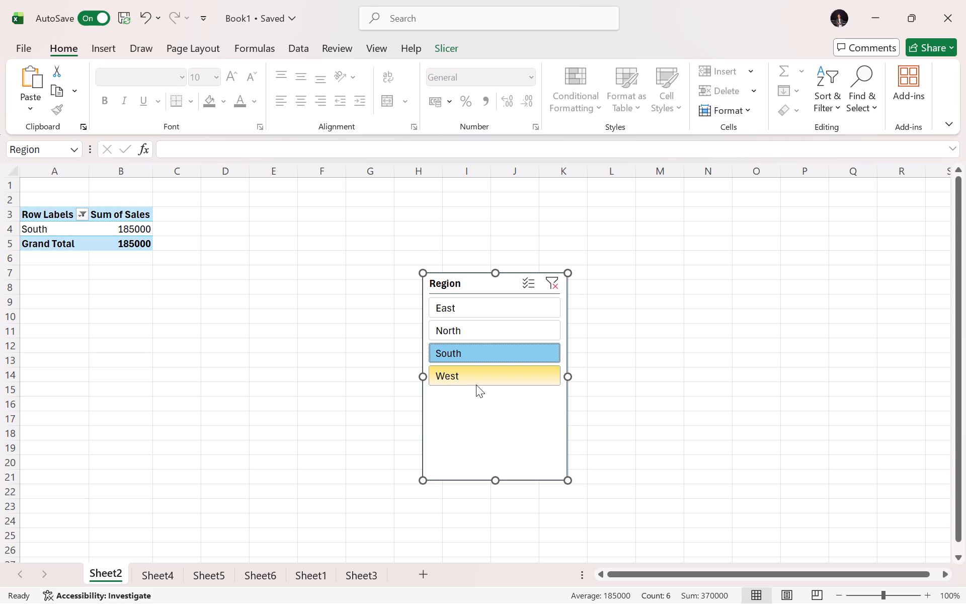
left_click(476, 385)
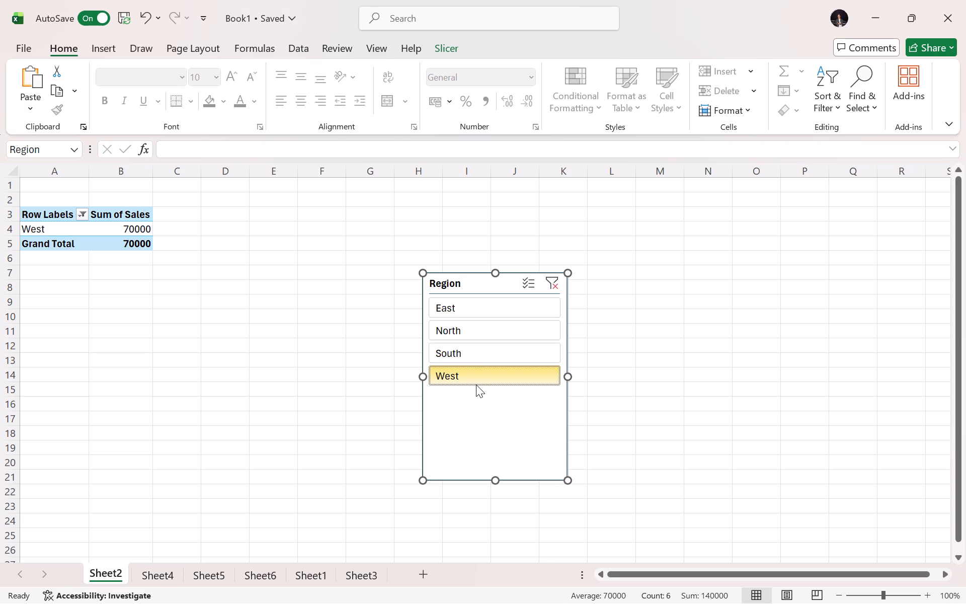
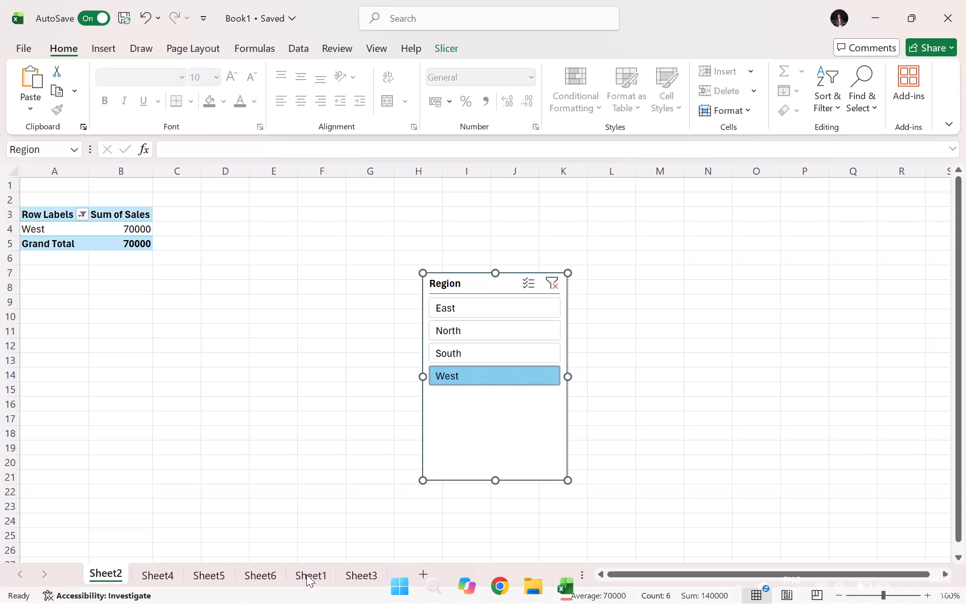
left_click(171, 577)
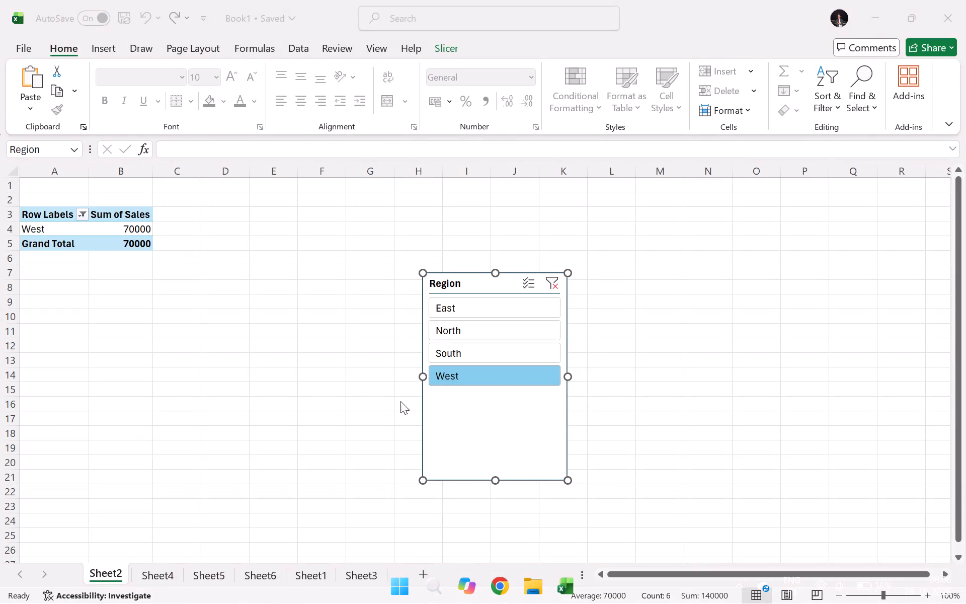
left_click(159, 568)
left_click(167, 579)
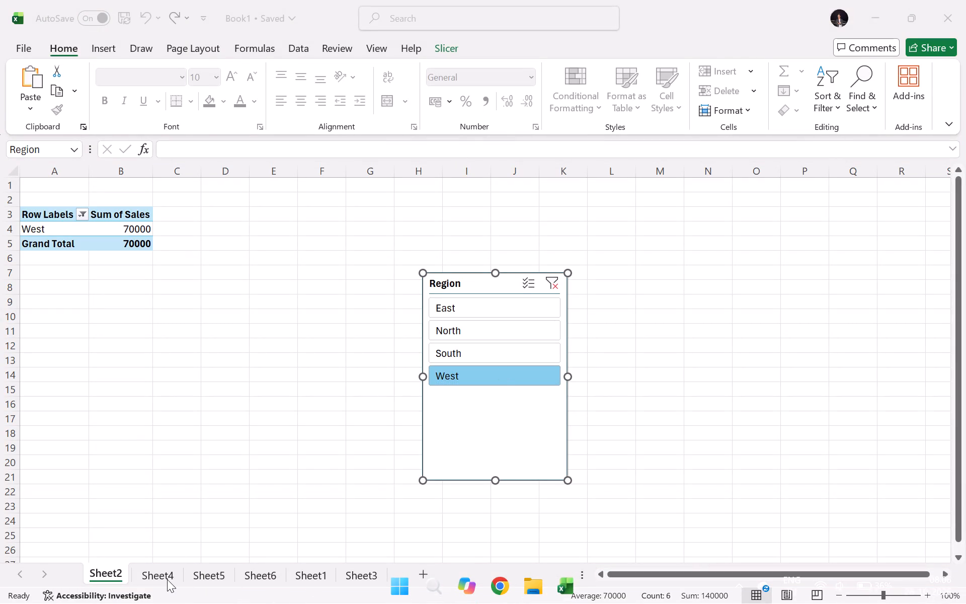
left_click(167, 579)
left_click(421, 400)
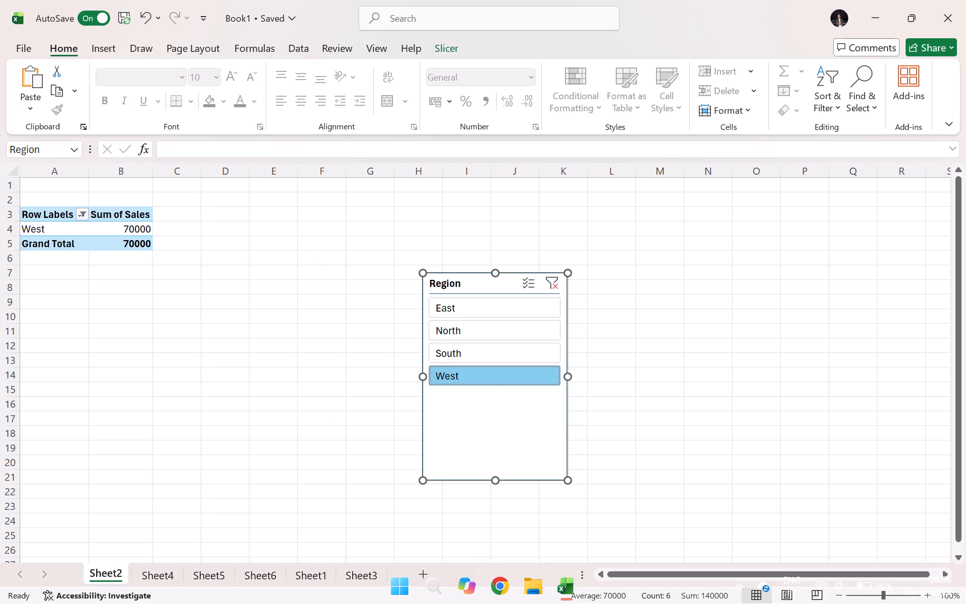
Move the Sum of Sales by Product pie PivotChart from Sheet4 to the Total Orders card on Sheet3.
left_click(175, 572)
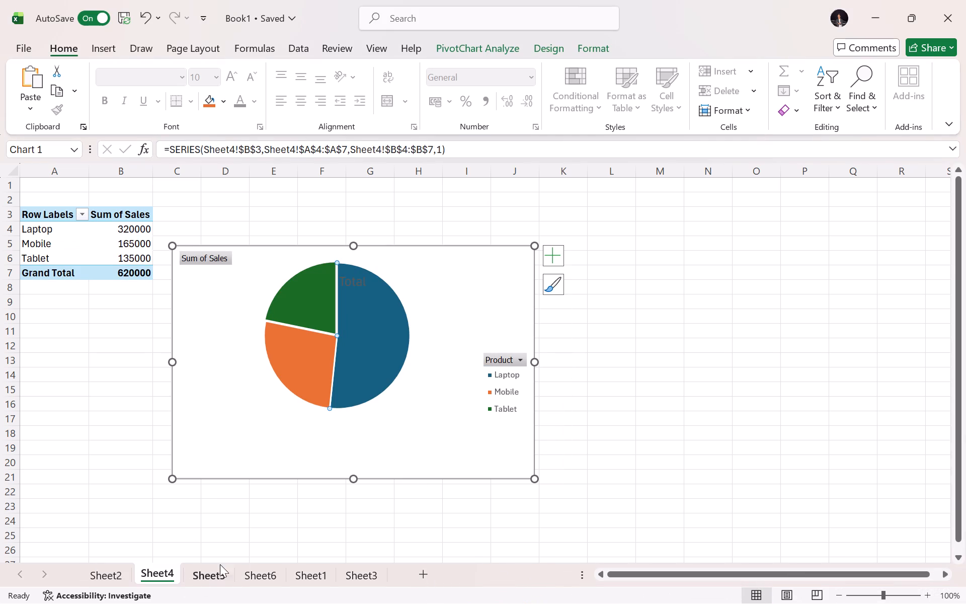
key("ctrl+x")
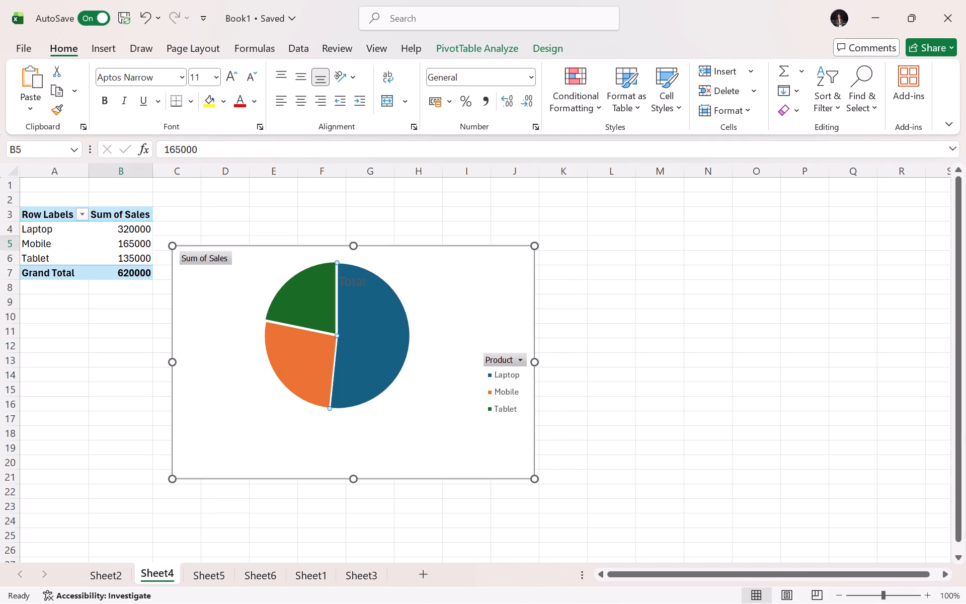
left_click(370, 577)
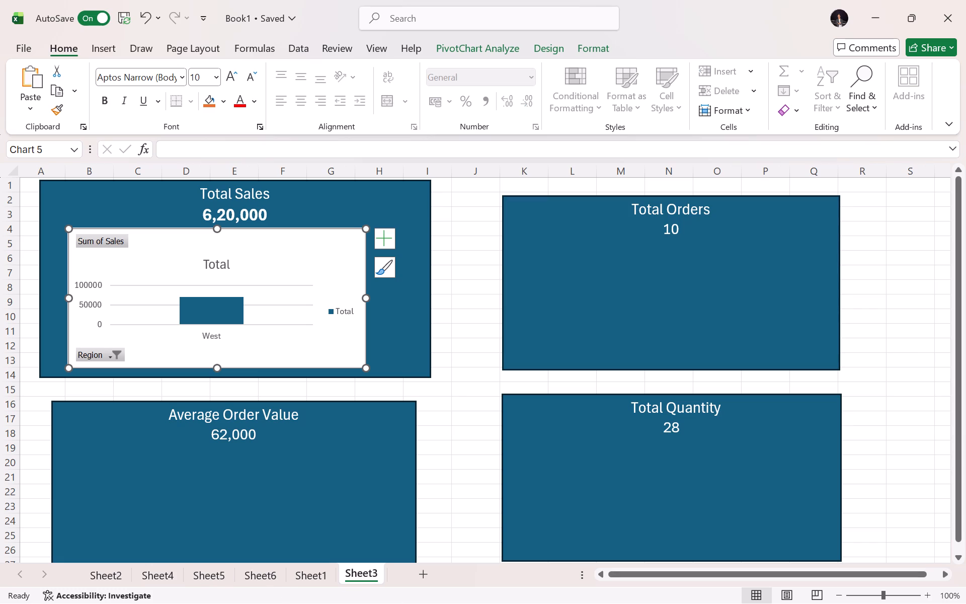
left_click(598, 263)
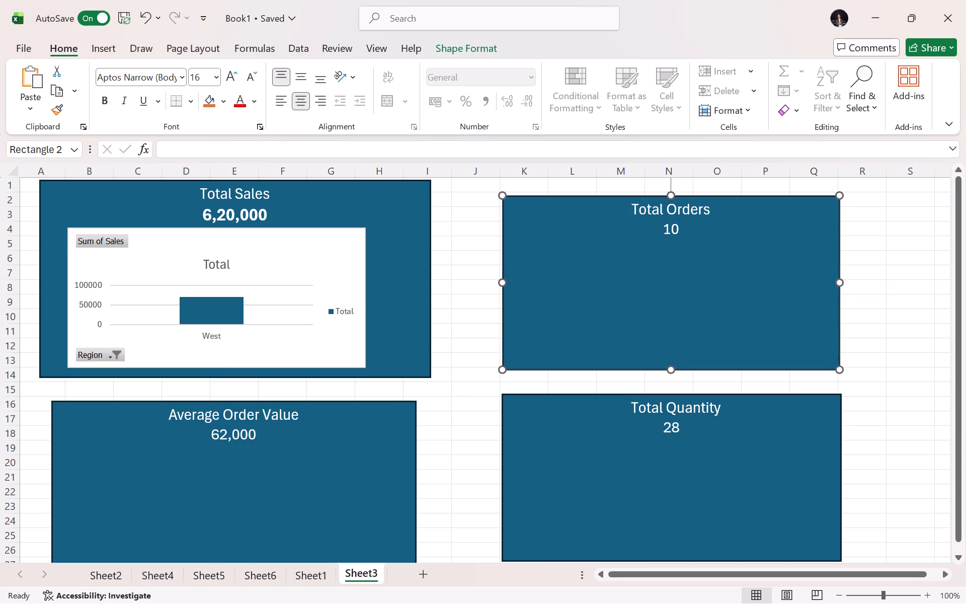
left_click(677, 228)
key("Return")
key("Return")
key("ctrl+v")
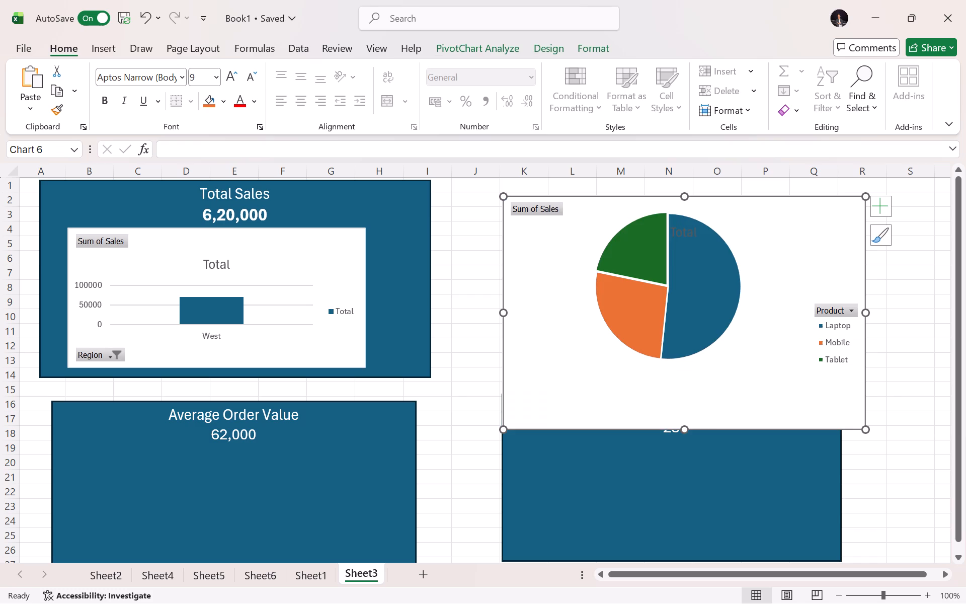
Shrink the product pie chart and position it inside the Total Orders card, just below the card's value.
left_click(866, 202)
left_click_drag(866, 198, 816, 258)
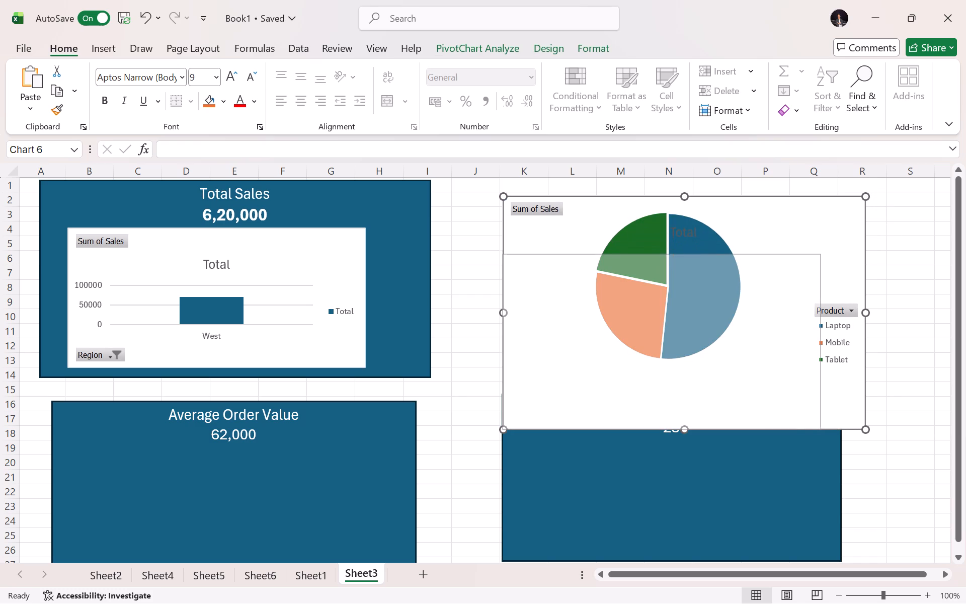
left_click_drag(816, 258, 803, 264)
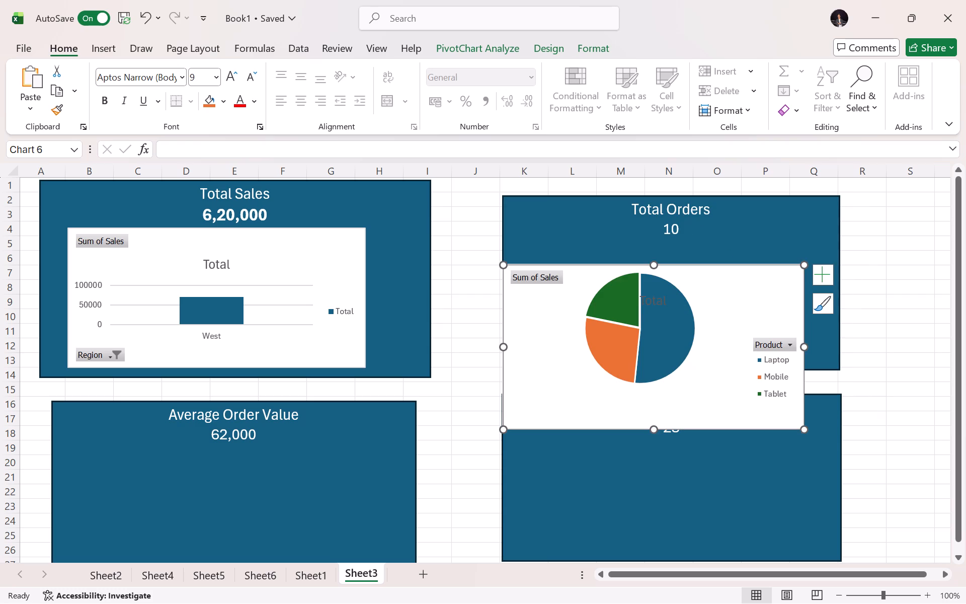
left_click_drag(504, 429, 531, 400)
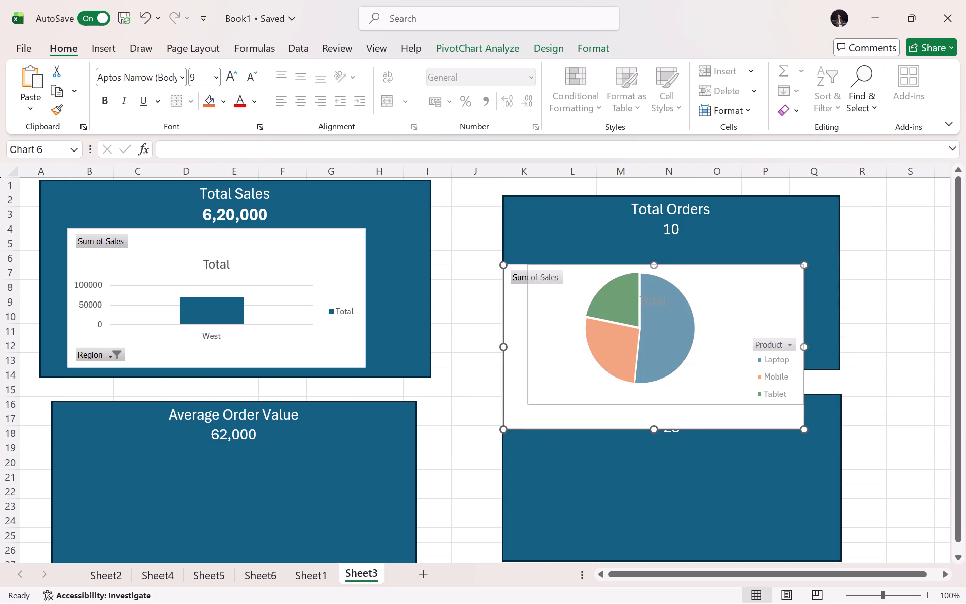
left_click_drag(531, 400, 543, 387)
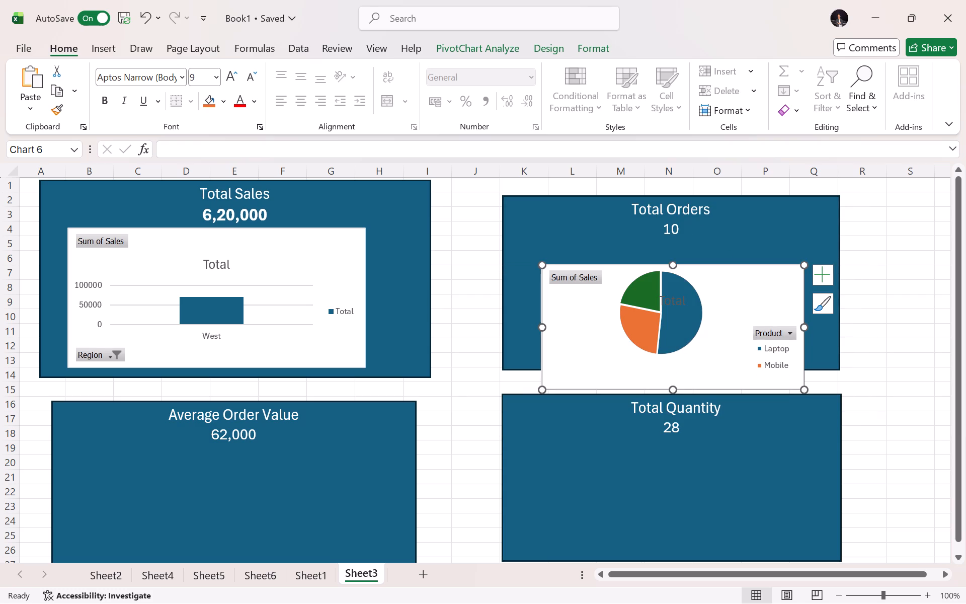
left_click_drag(709, 340, 709, 318)
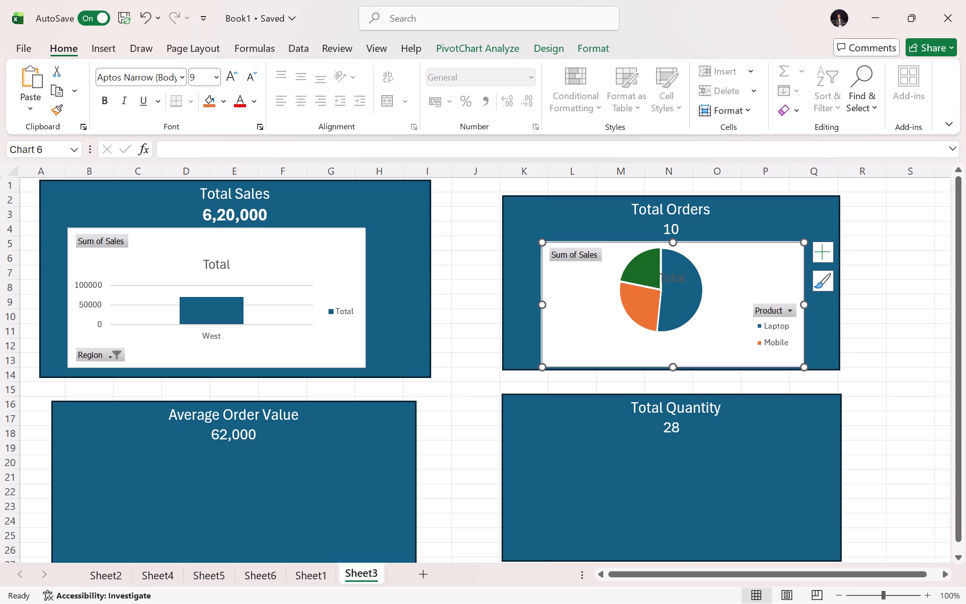
Copy the Sum of Sales by Salesperson bar PivotChart from Sheet5 to the Average Order Value card on Sheet3.
left_click(179, 579)
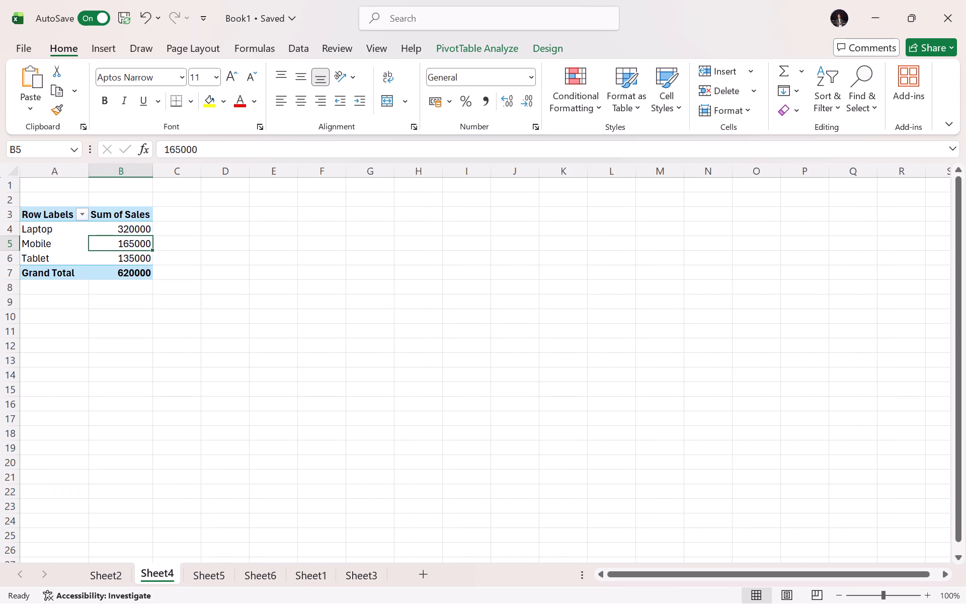
left_click(214, 581)
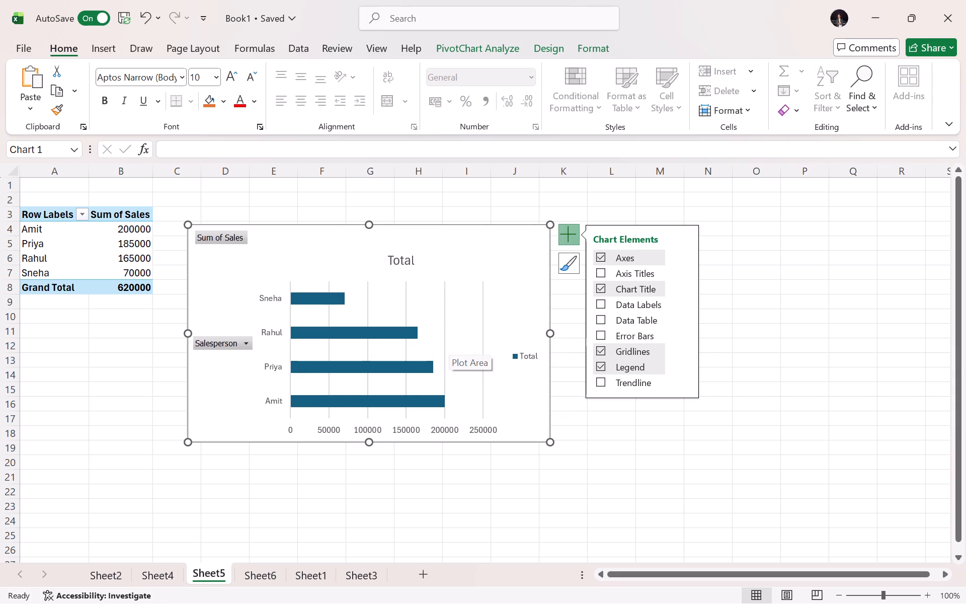
key("ctrl+c")
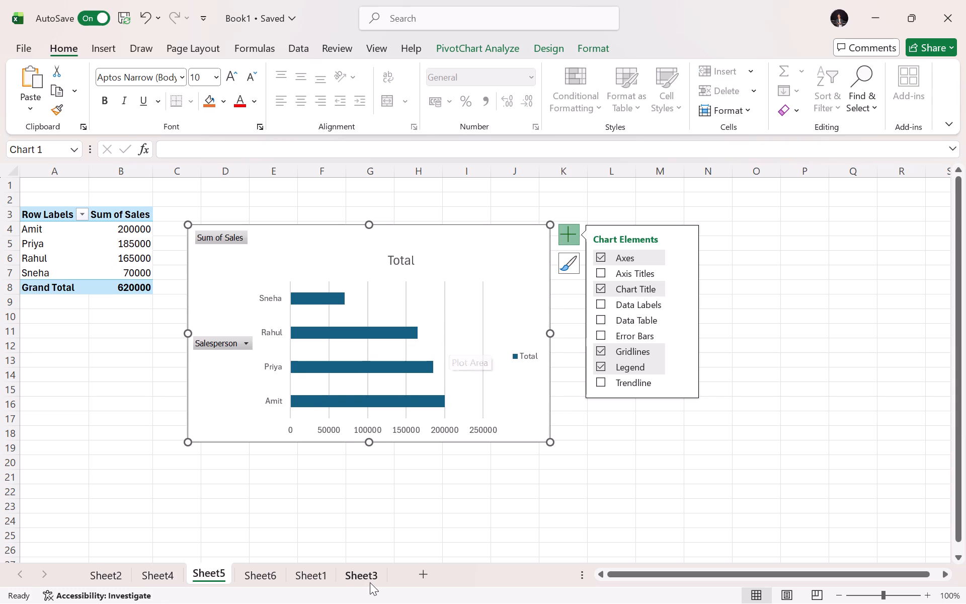
left_click(370, 582)
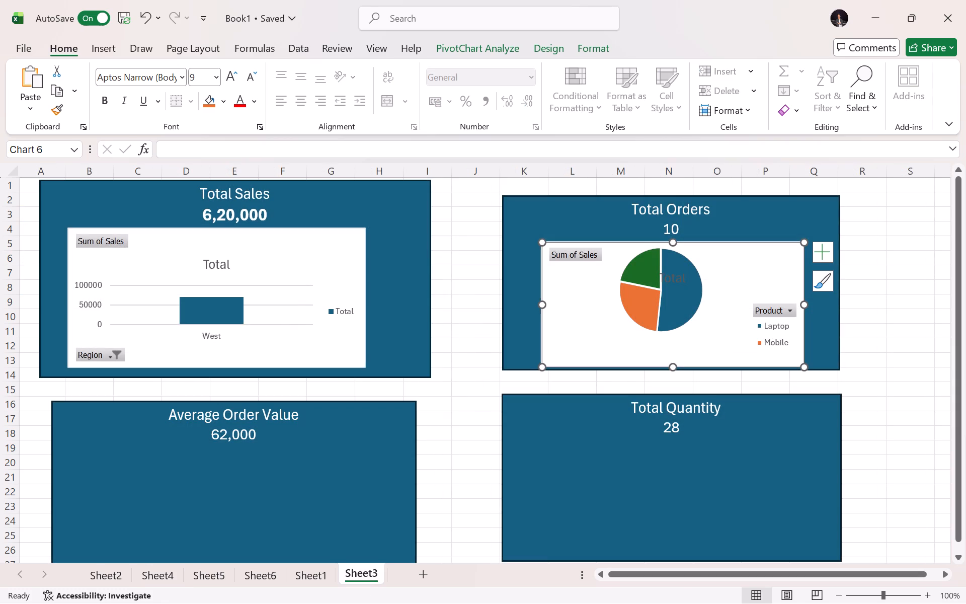
left_click(255, 435)
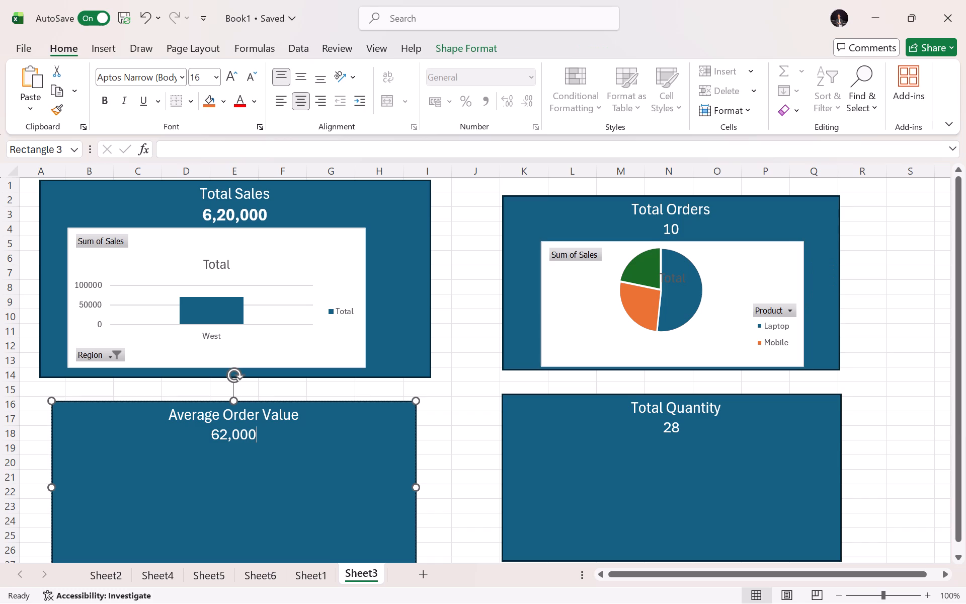
key("Return")
key("Return")
key("ctrl+v")
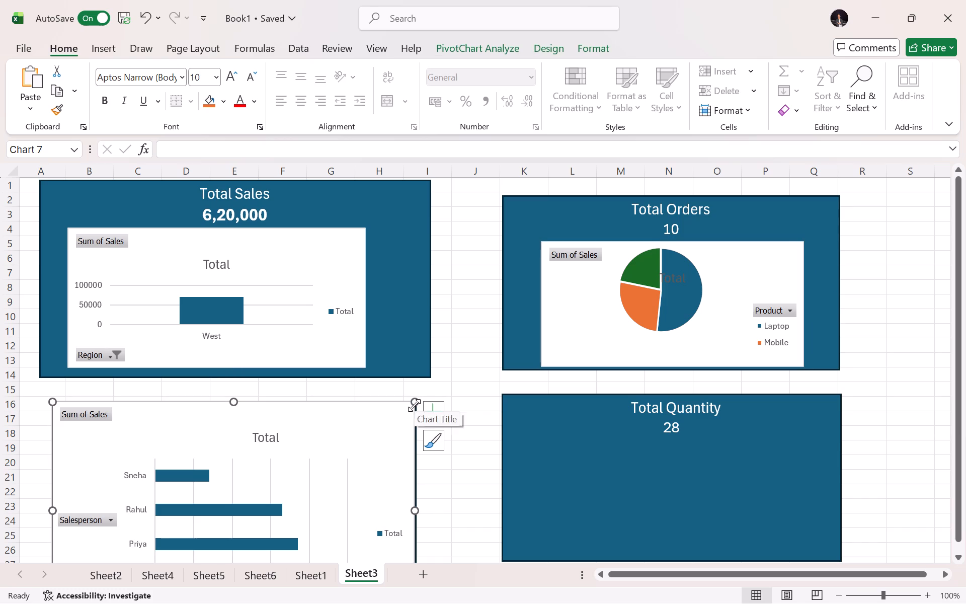
Shrink the Salesperson bar chart and position it inside the Average Order Value card, just below the card's value.
left_click_drag(414, 405, 359, 476)
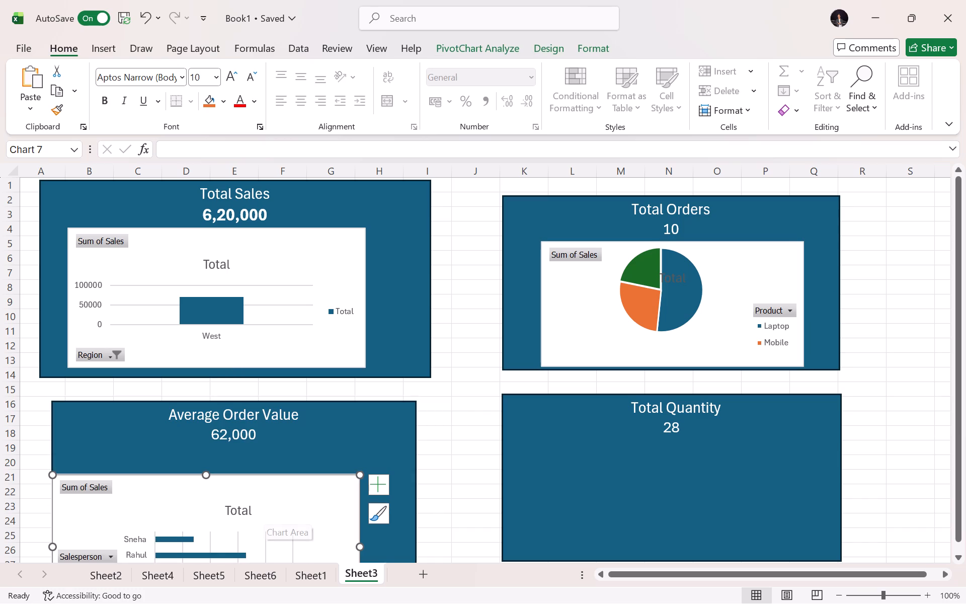
left_click_drag(294, 494, 317, 465)
scroll(476, 394, "down", 1)
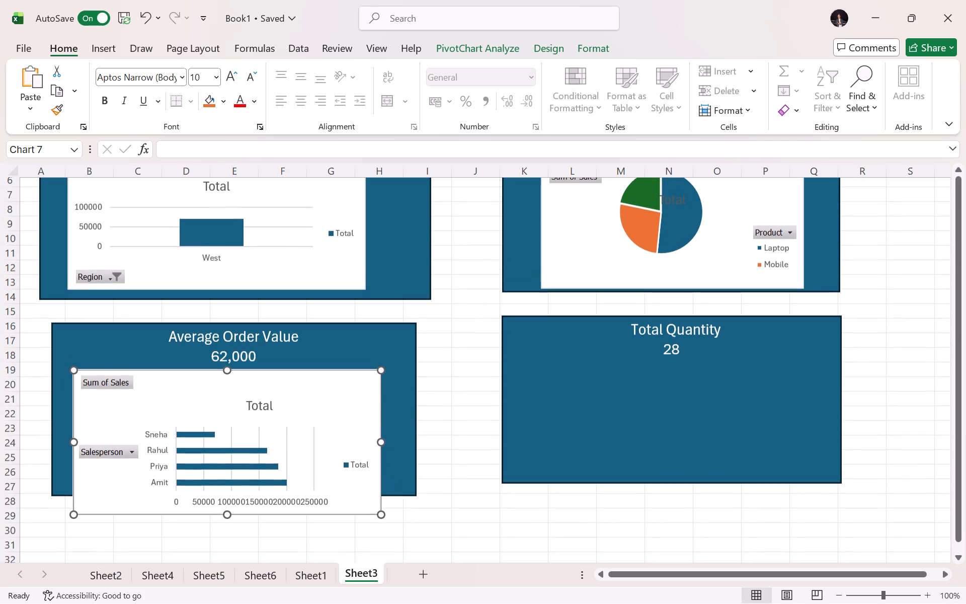
left_click_drag(228, 514, 227, 487)
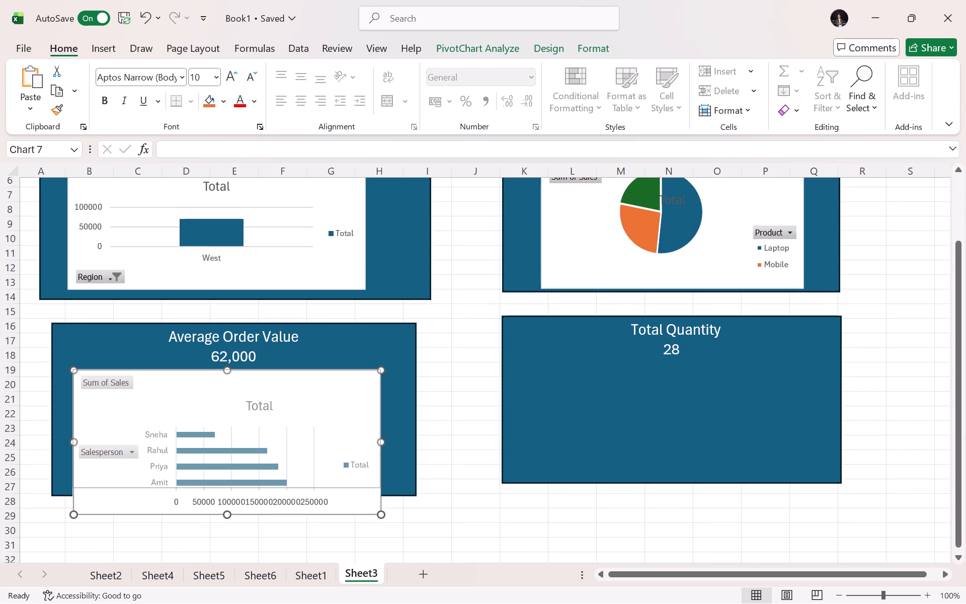
Look through the other sheets for a chart to place in the Total Quantity card, and return to the Sheet3 dashboard.
left_click(627, 375)
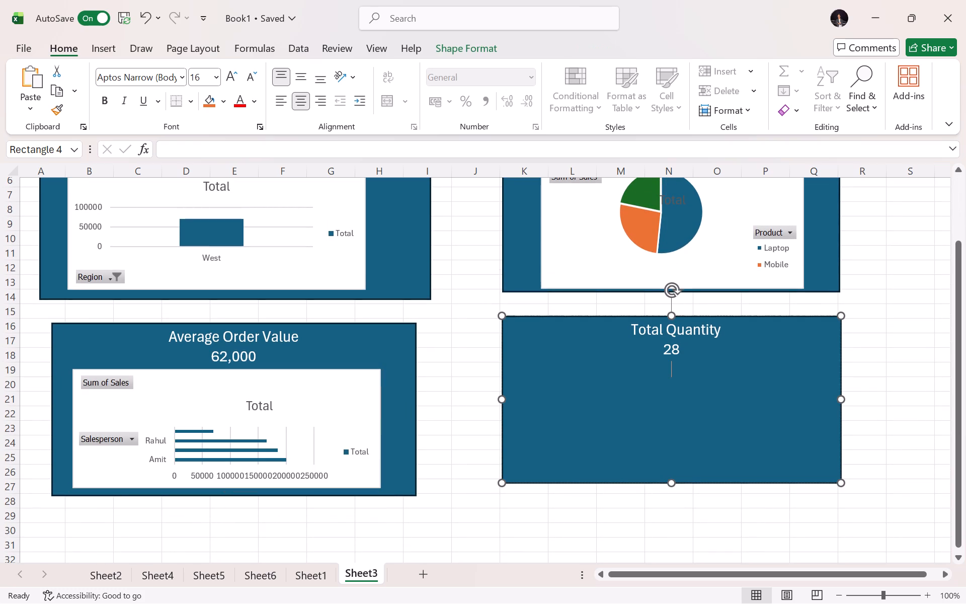
left_click(309, 571)
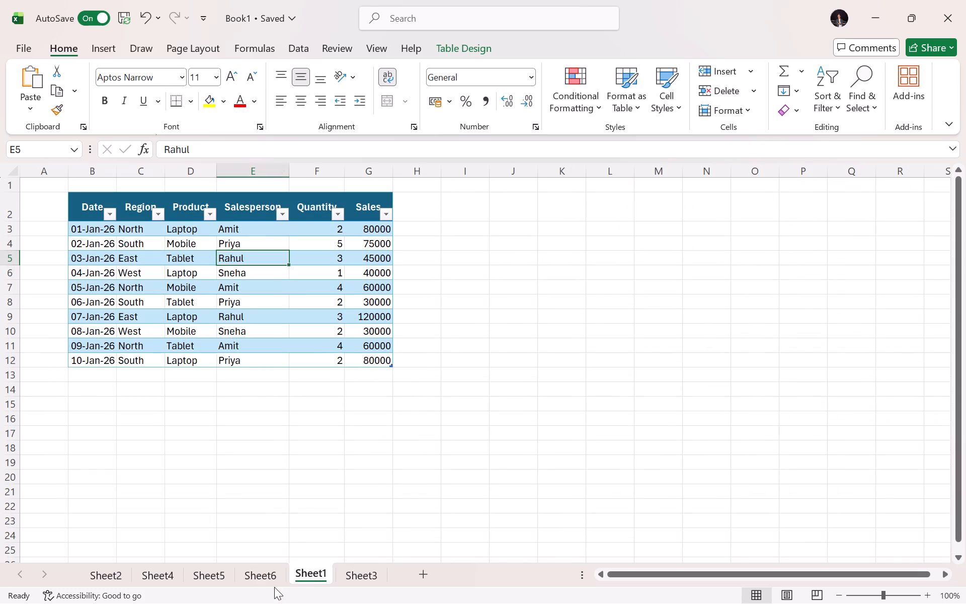
left_click(265, 586)
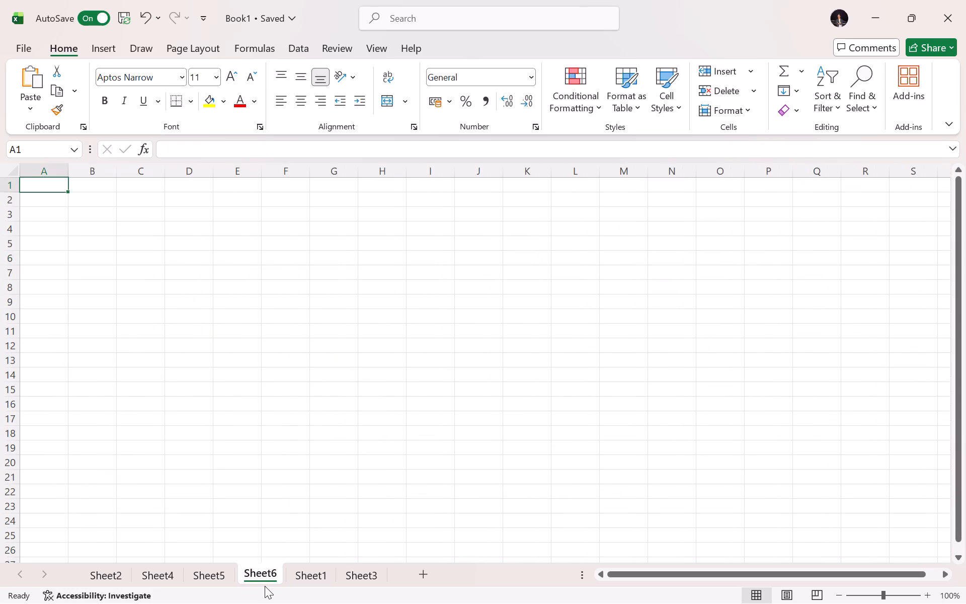
left_click(215, 579)
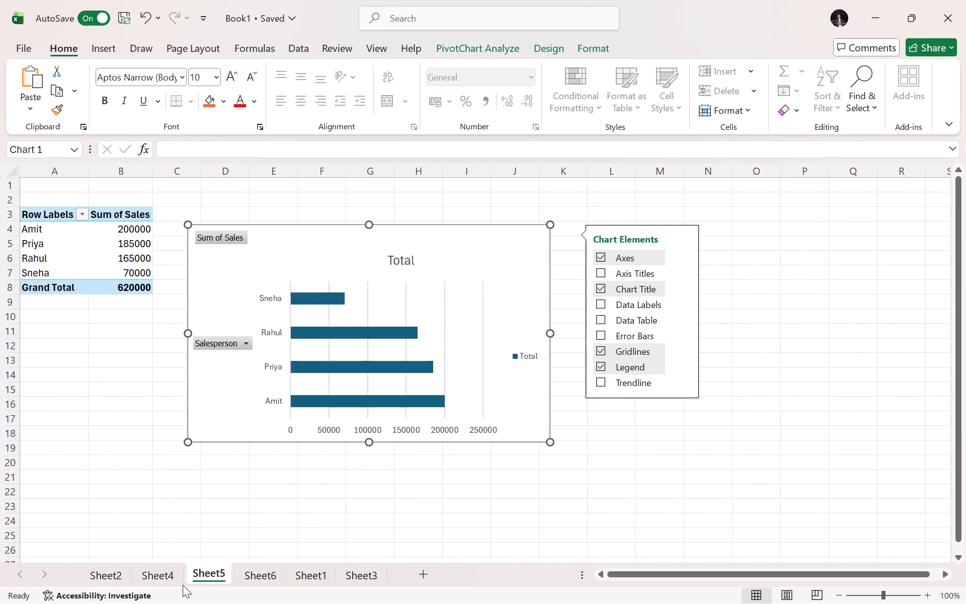
left_click(163, 579)
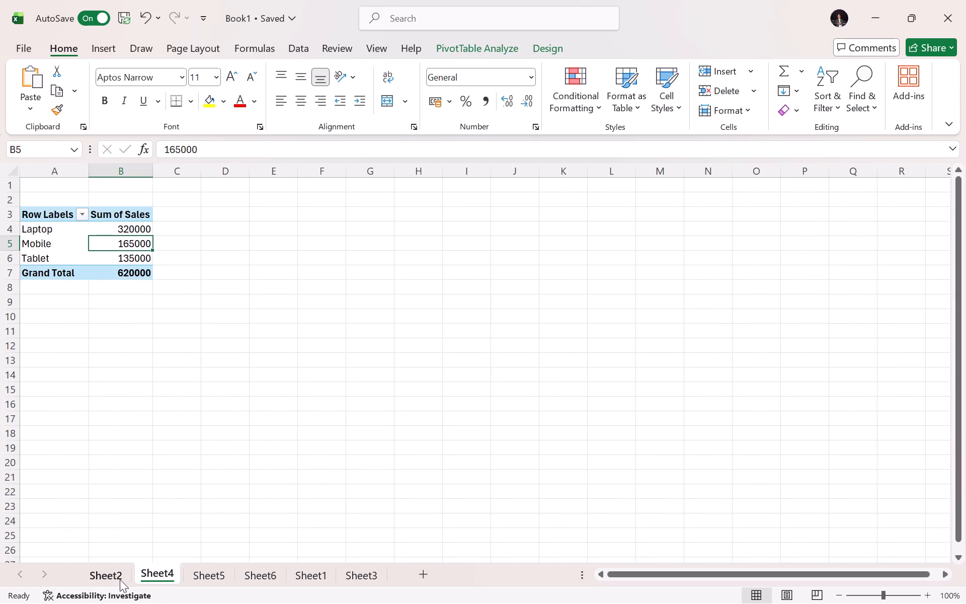
left_click(120, 579)
left_click(153, 589)
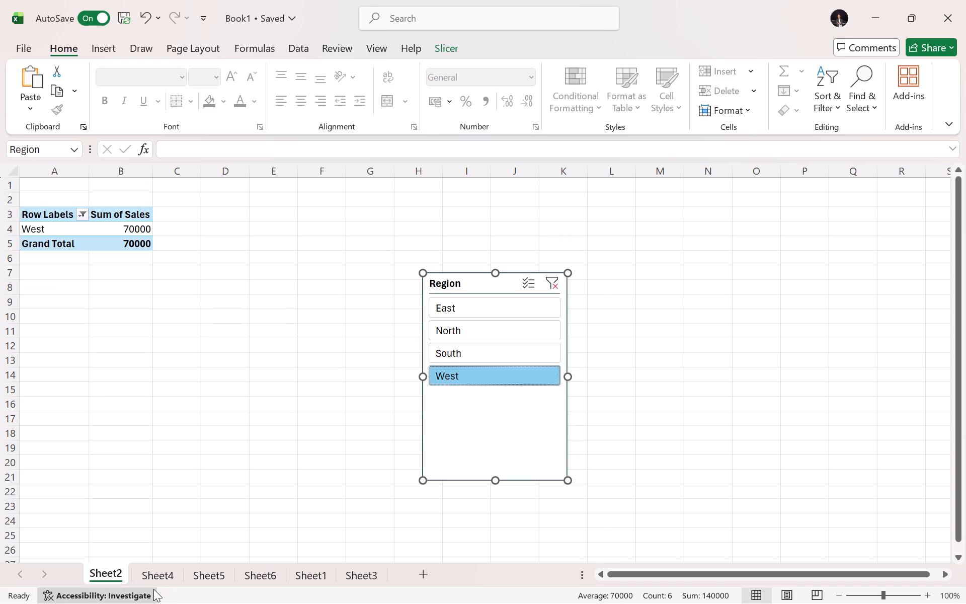
left_click(191, 579)
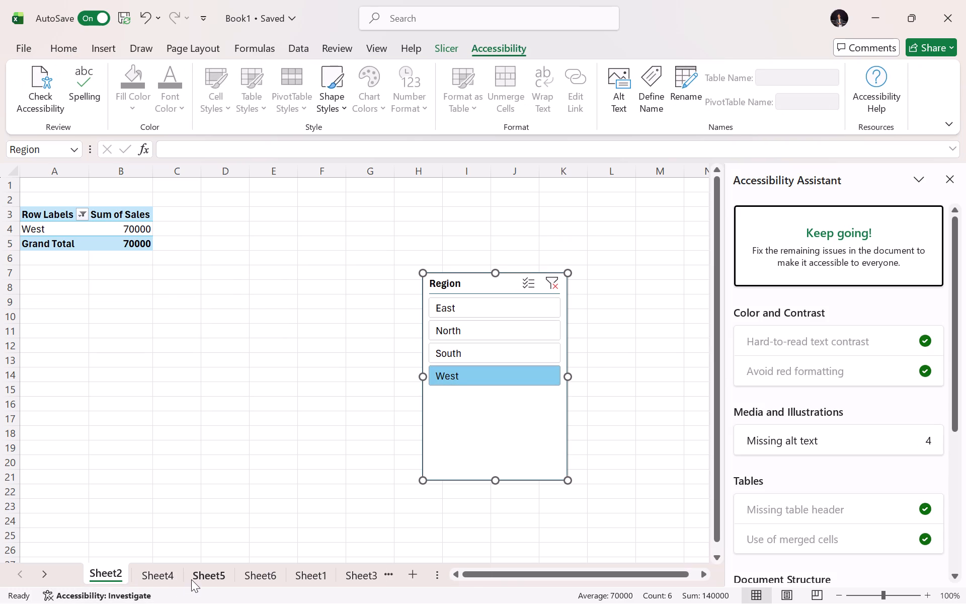
left_click(261, 573)
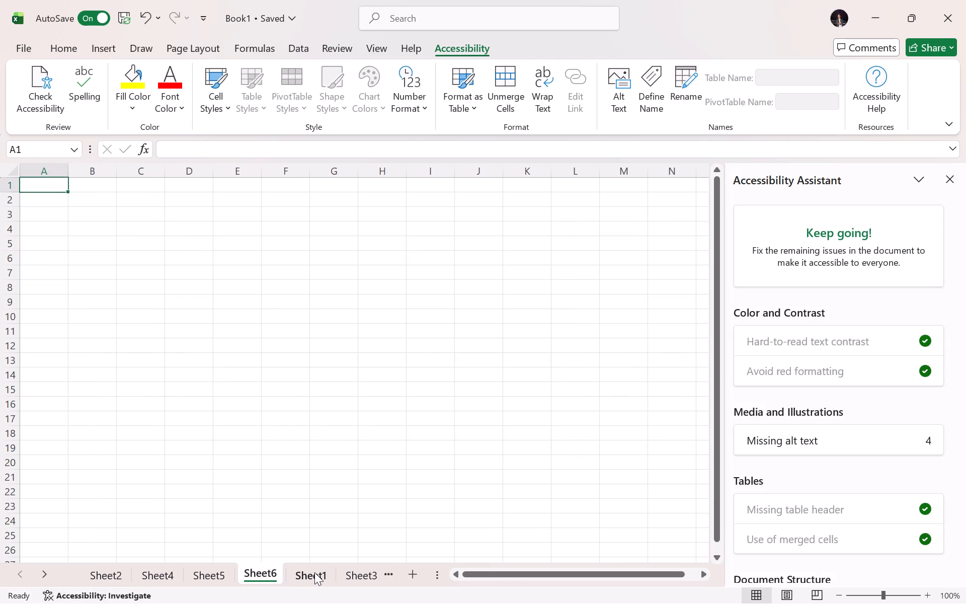
left_click(314, 572)
left_click(375, 578)
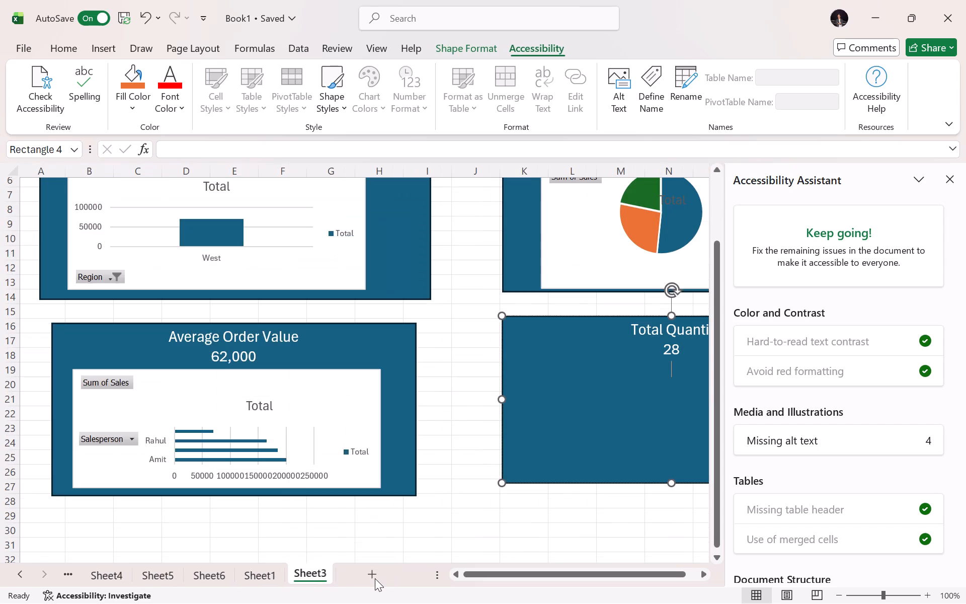
scroll(494, 432, "up", 1)
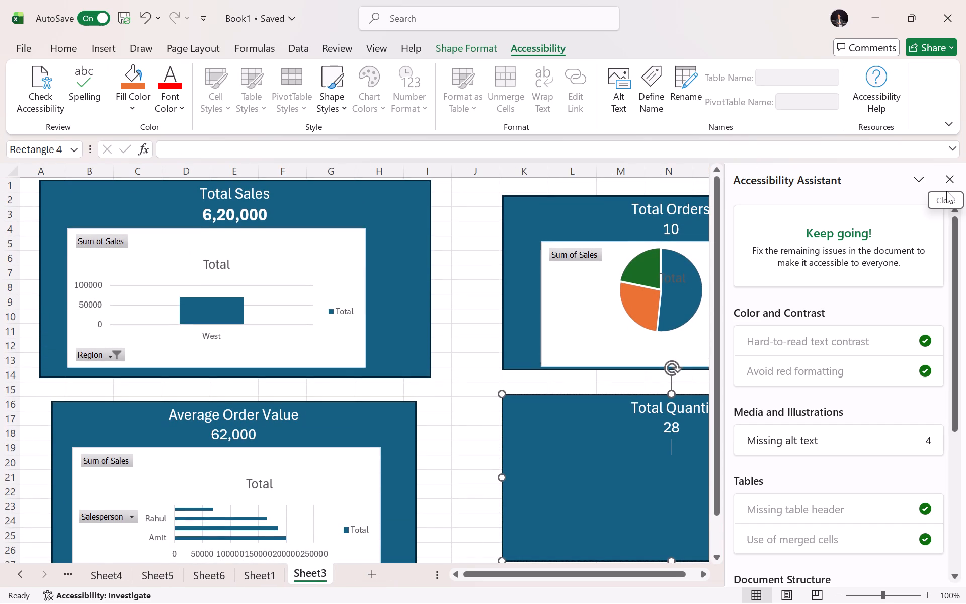
Close the Accessibility Assistant so the whole Sheet3 dashboard has room.
left_click(954, 175)
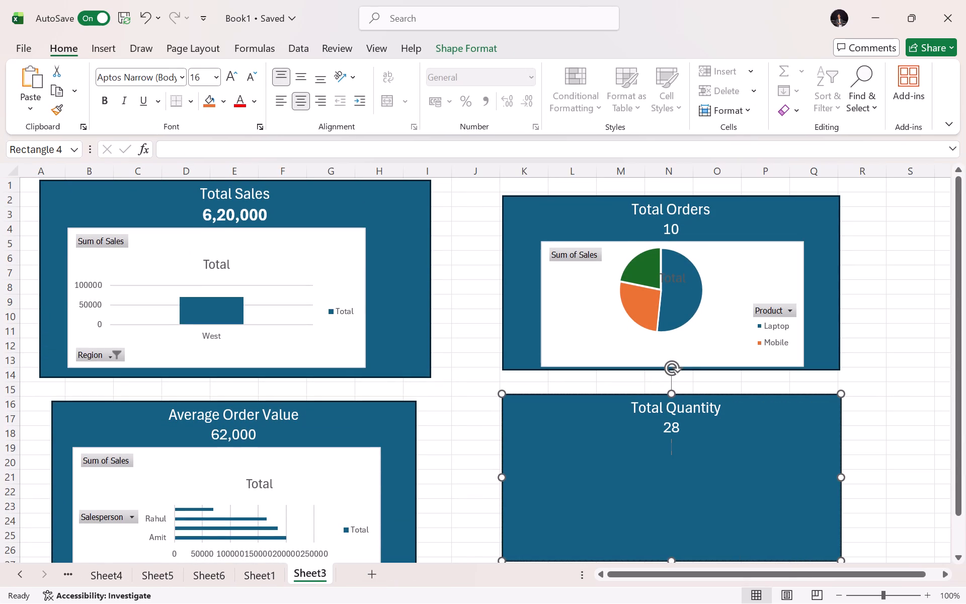
scroll(456, 358, "up", 2)
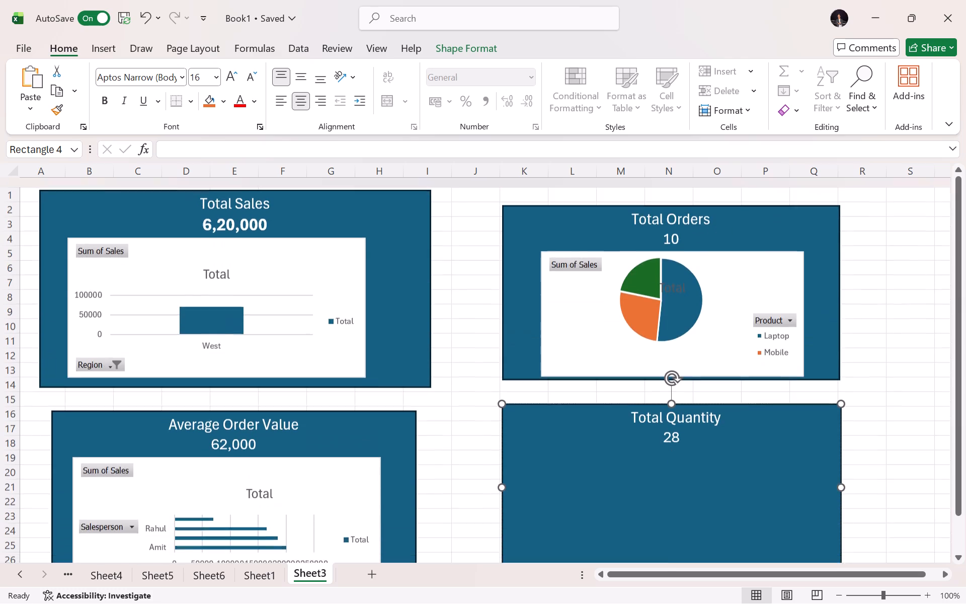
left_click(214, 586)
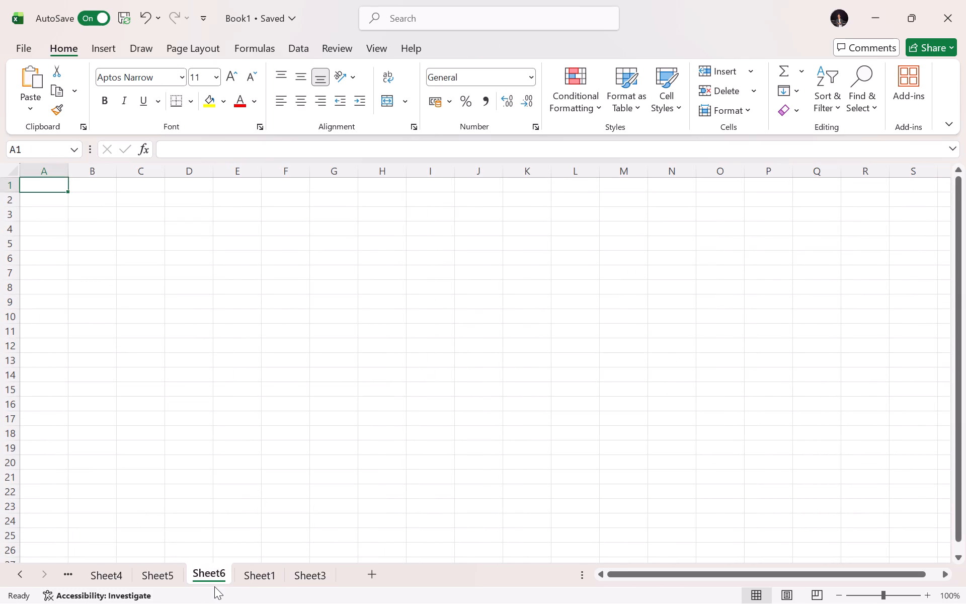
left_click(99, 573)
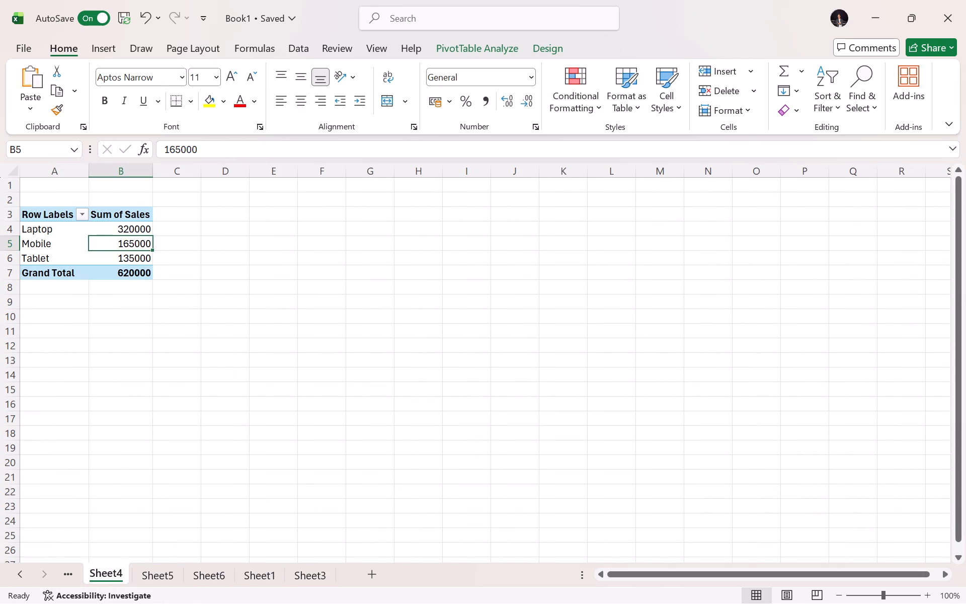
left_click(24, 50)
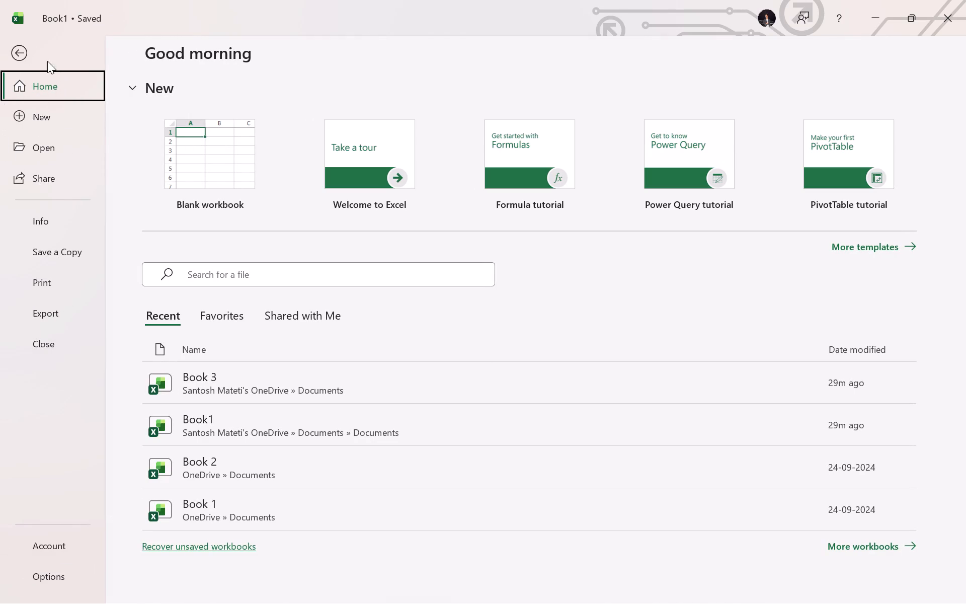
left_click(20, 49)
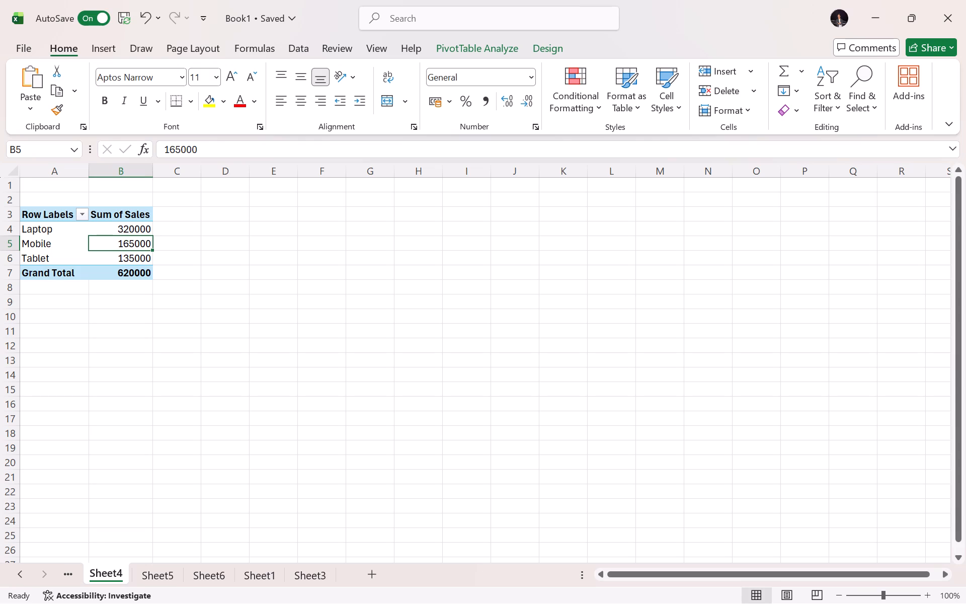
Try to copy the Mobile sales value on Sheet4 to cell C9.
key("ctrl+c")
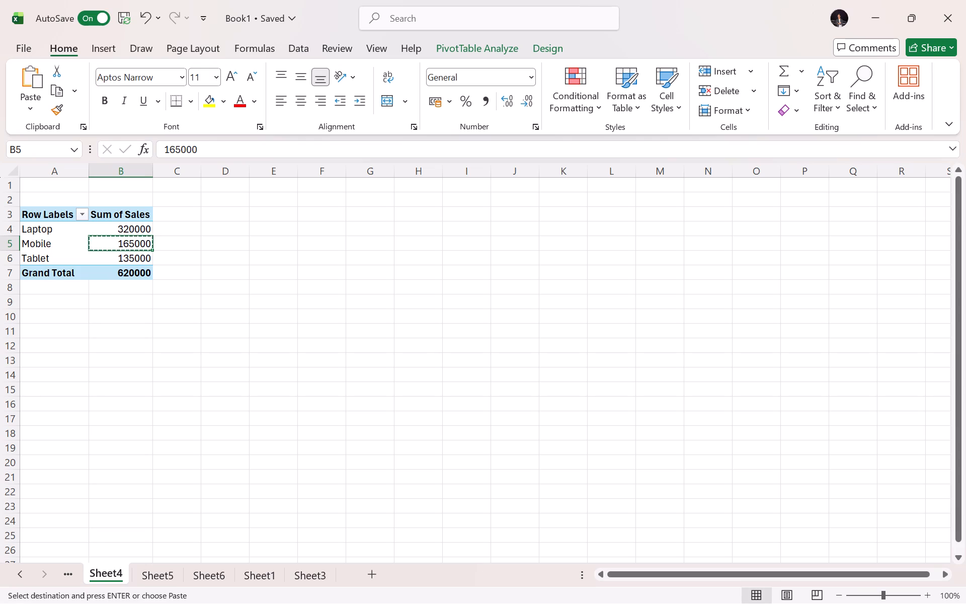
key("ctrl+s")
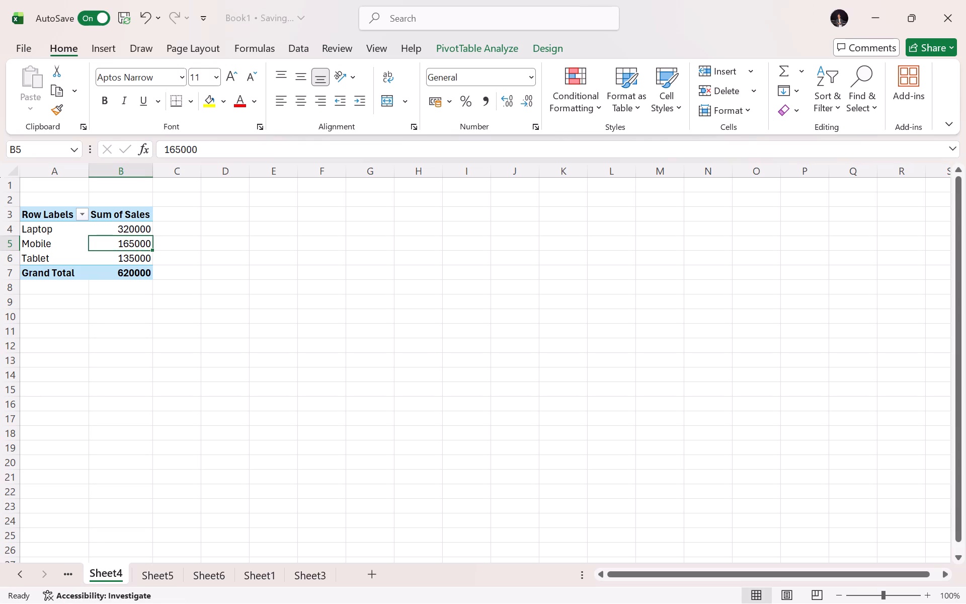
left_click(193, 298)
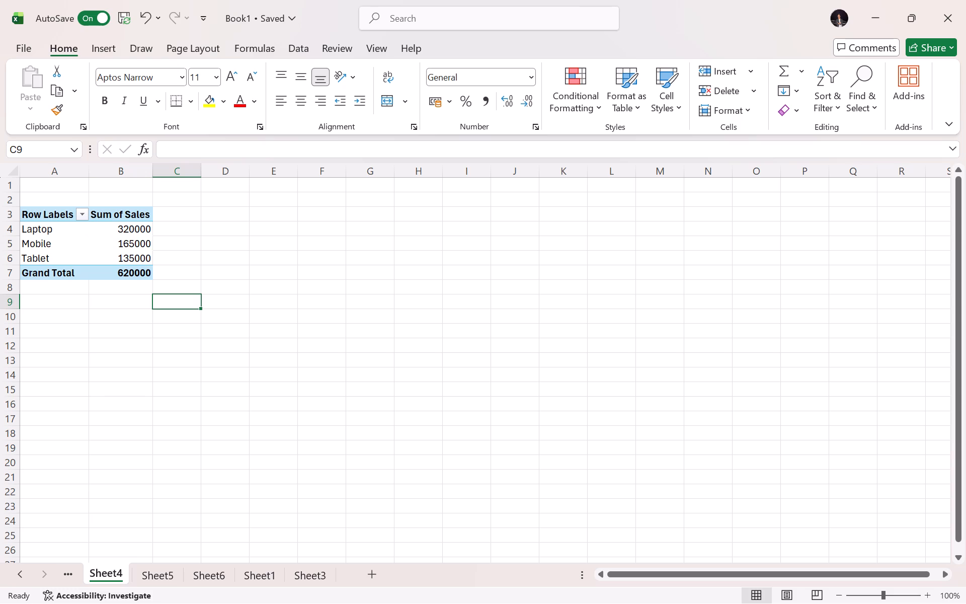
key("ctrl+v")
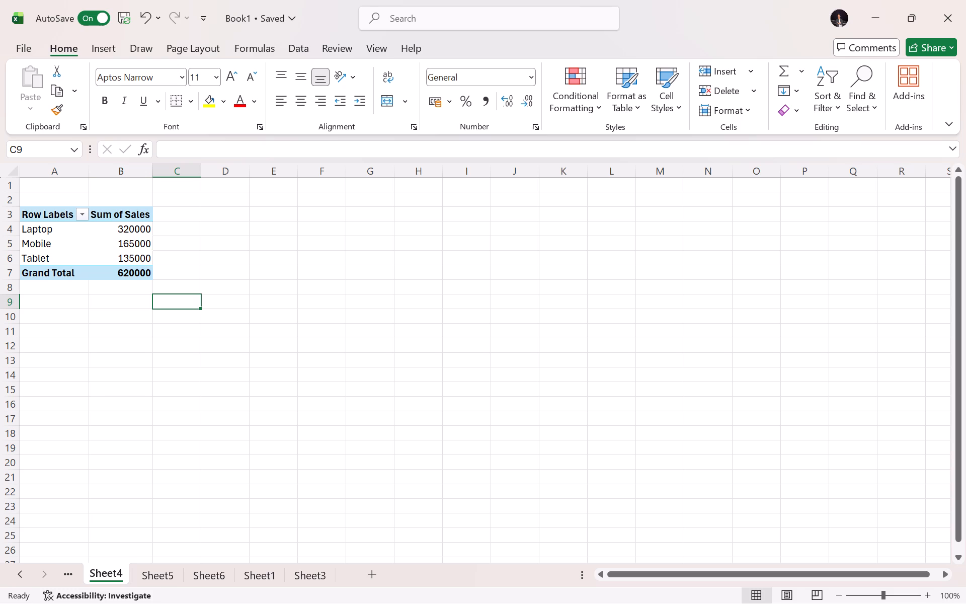
Save the Book1 workbook, leaving cell A1 of Sheet4 selected.
left_click(87, 277)
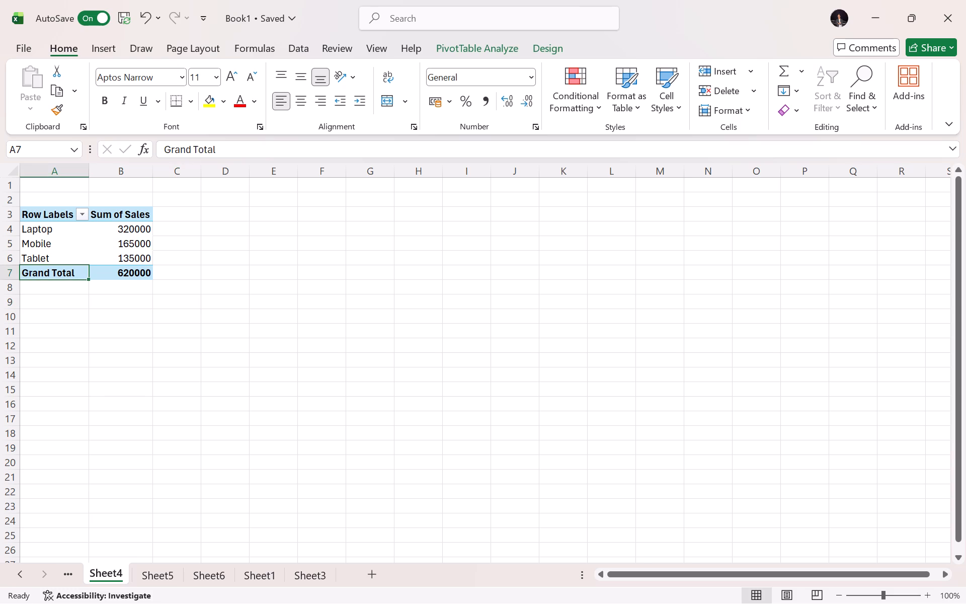
key("ctrl+s")
left_click(179, 318)
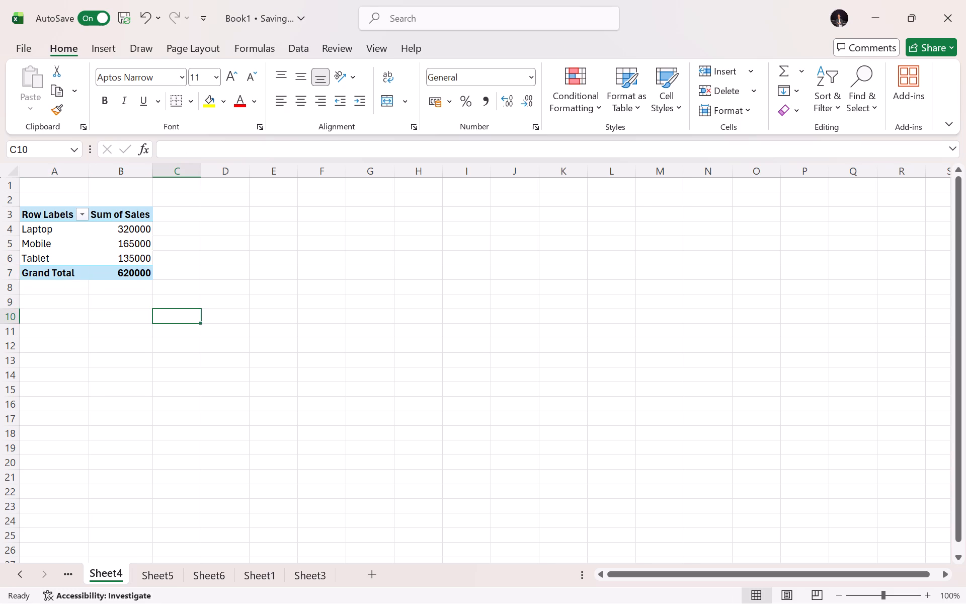
left_click(50, 186)
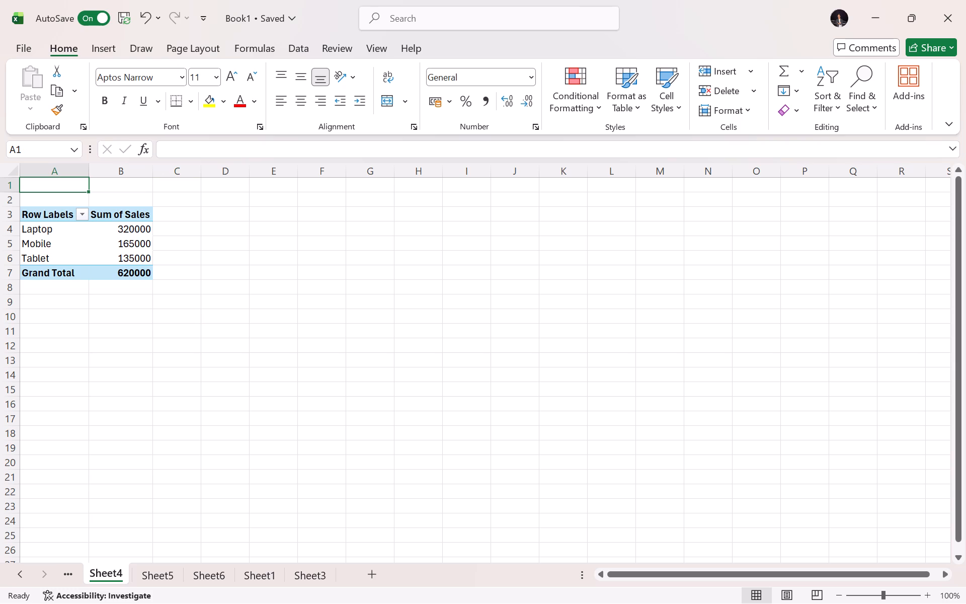
key("ctrl+s")
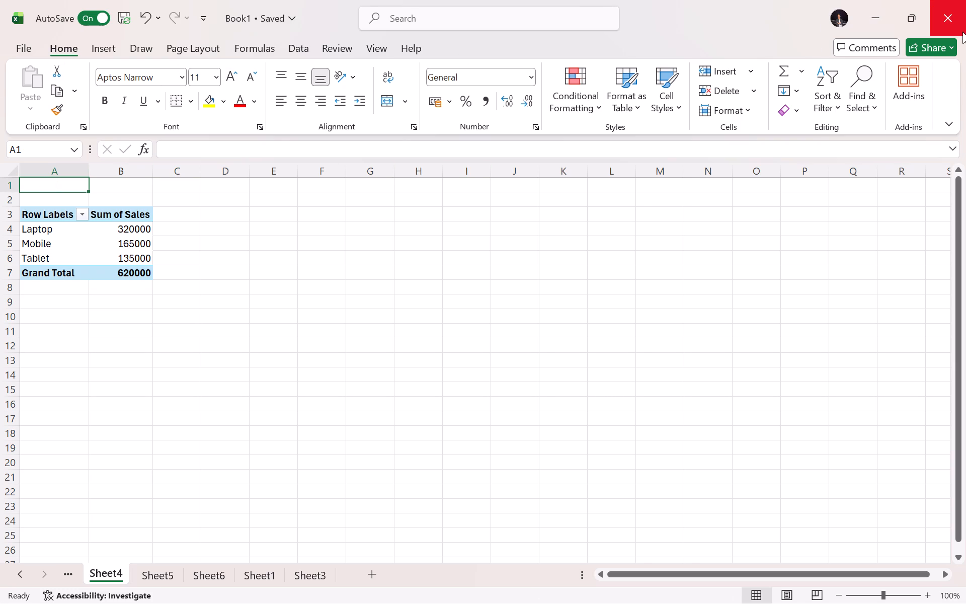
Close Book1, the open Book 3 workbook and Excel itself, returning to the Windows desktop.
left_click(950, 16)
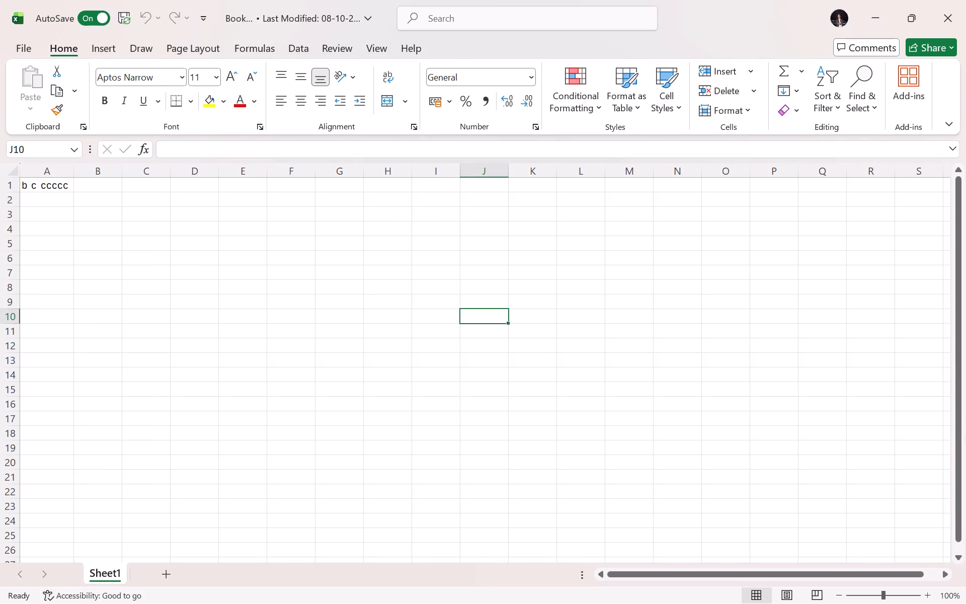
left_click(957, 25)
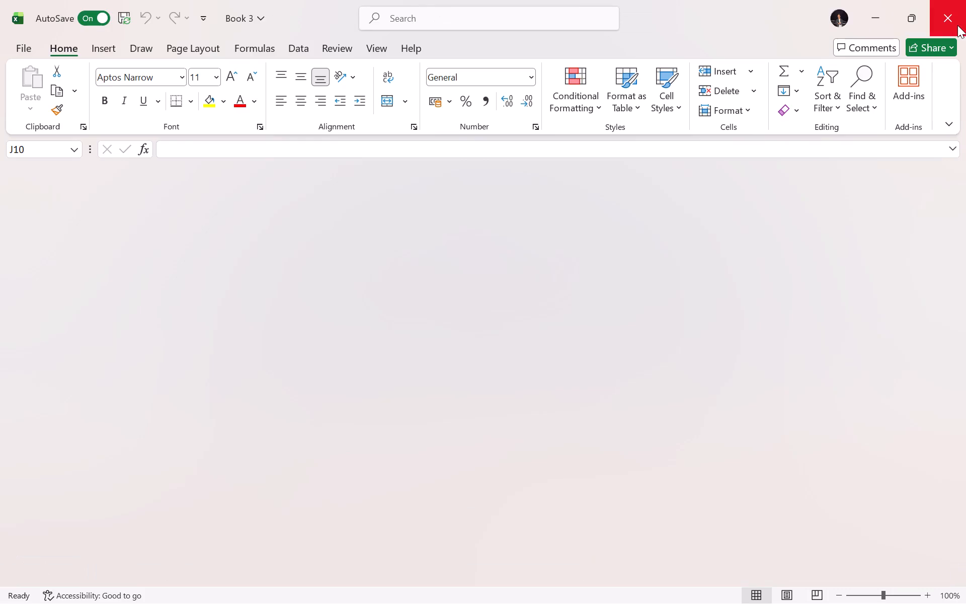
left_click(957, 25)
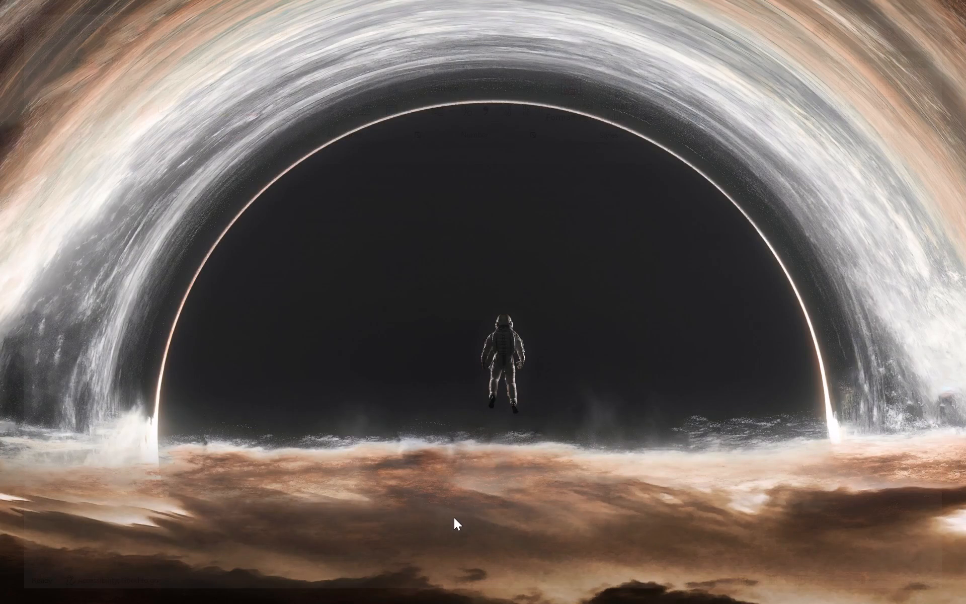
Open the computer's power options from Windows and choose a power action.
left_click(415, 582)
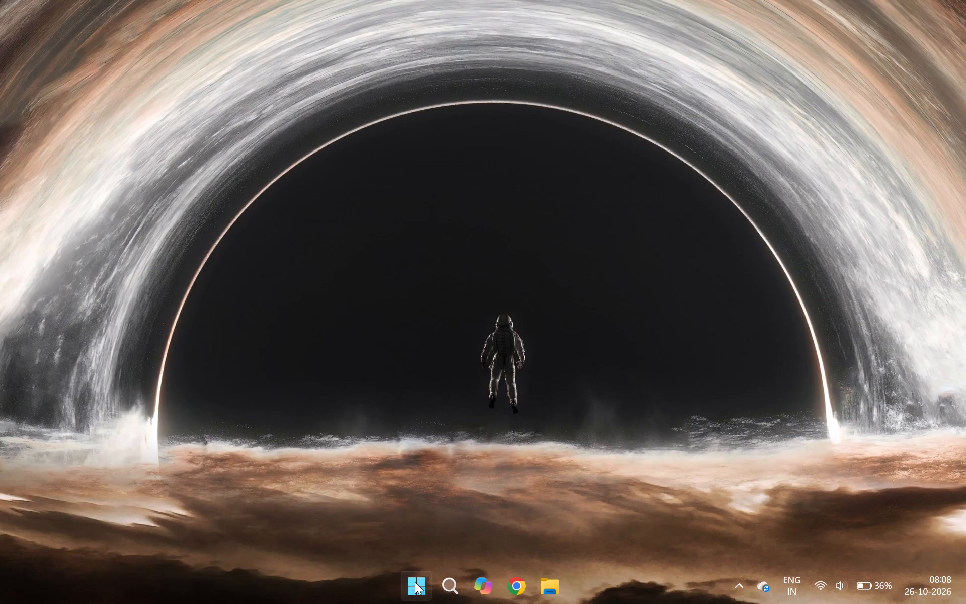
left_click(590, 532)
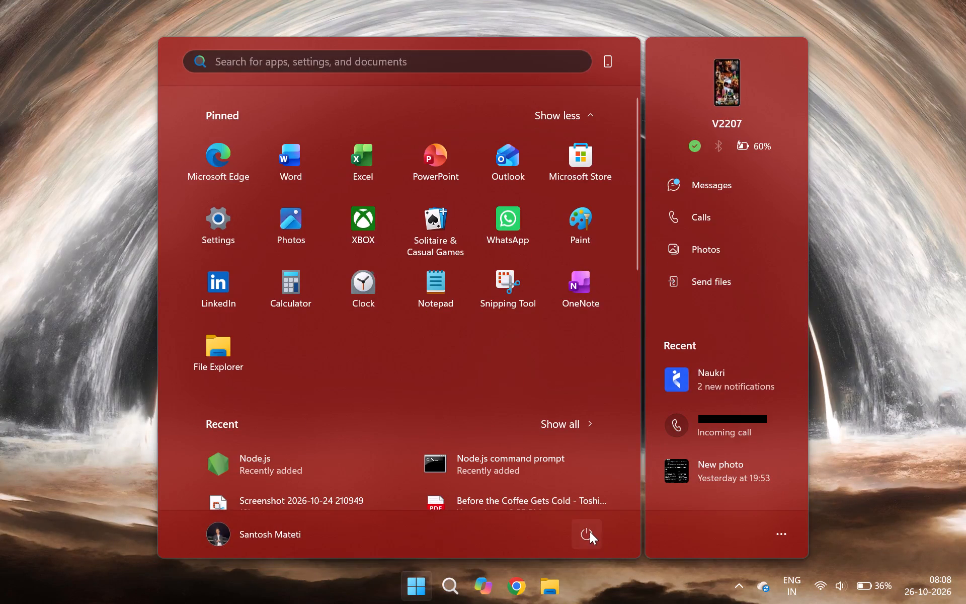
left_click(613, 471)
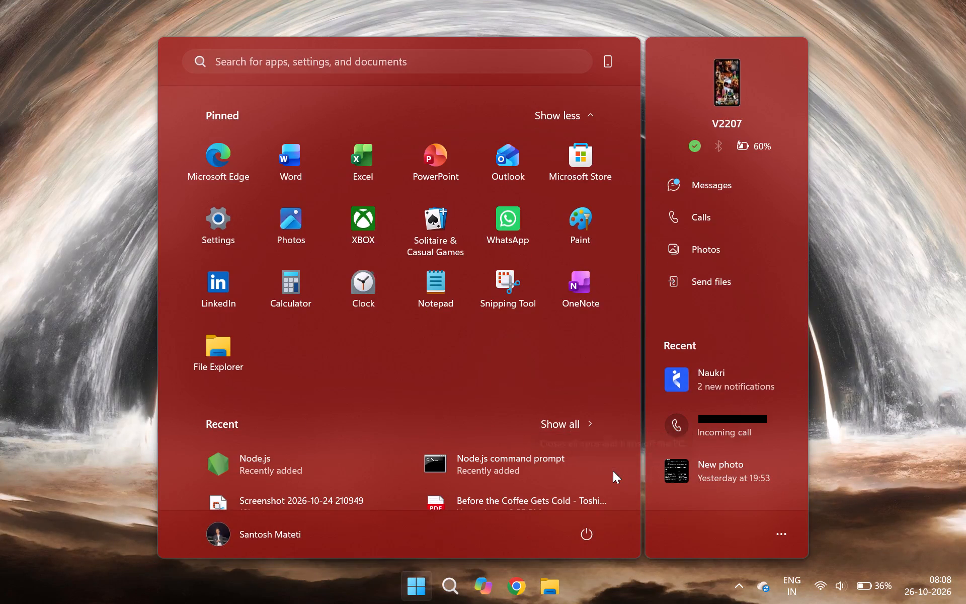